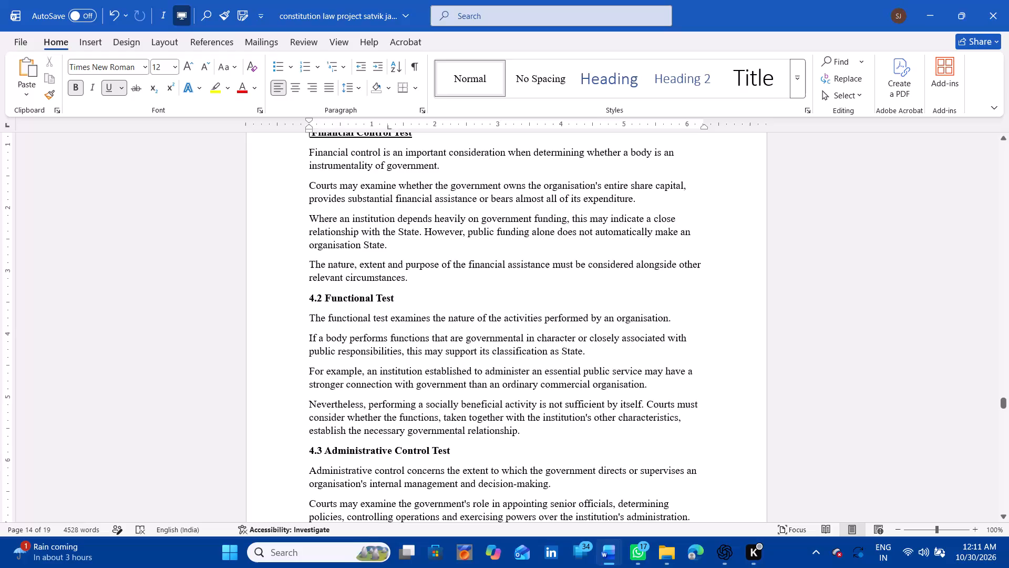
Remove the number 4.2 from the "Functional Test" heading and underline the heading.
click(321, 298)
key(BackSpace)
key(BackSpace)
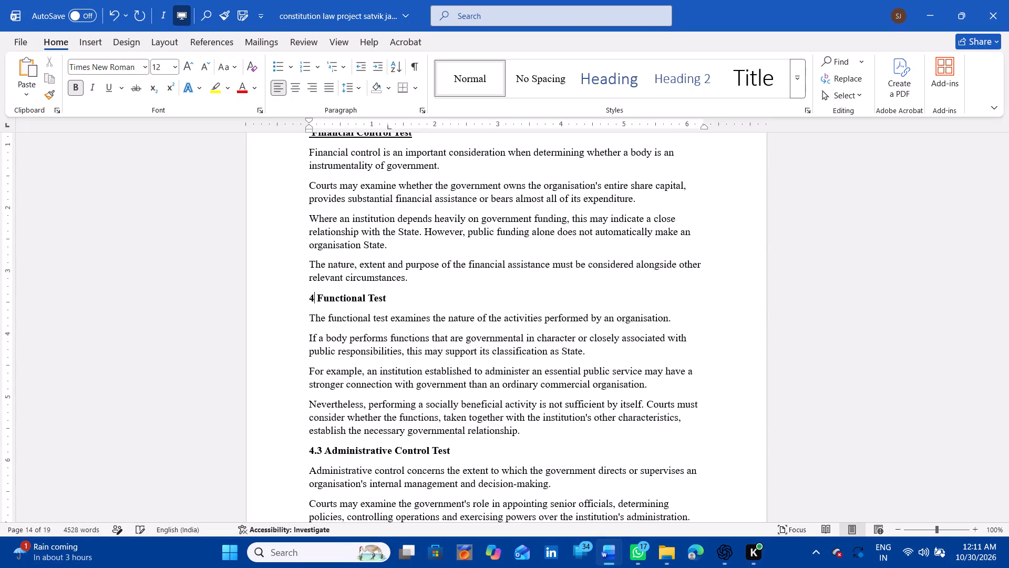
key(BackSpace)
click(259, 294)
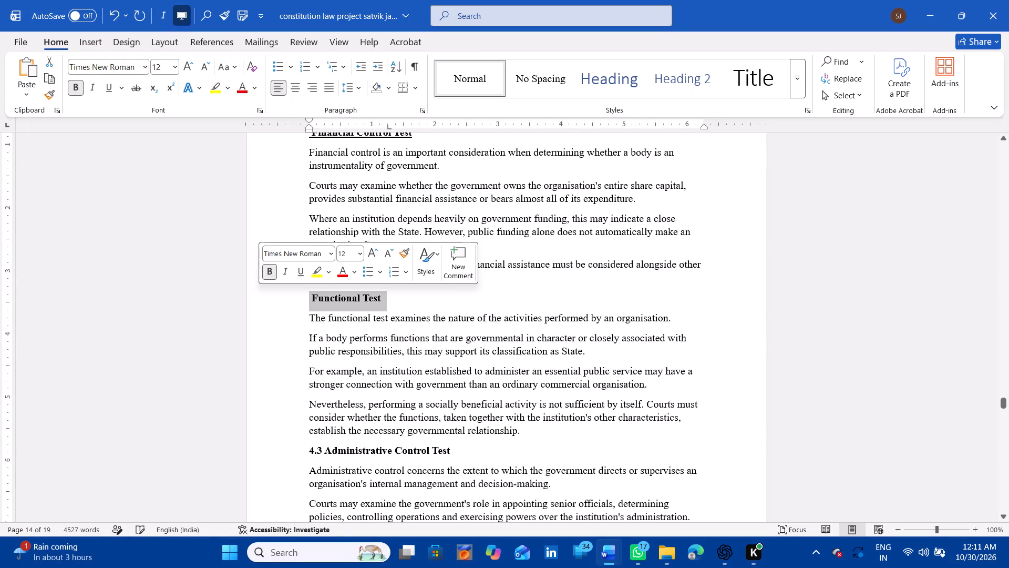
key(ctrl+u)
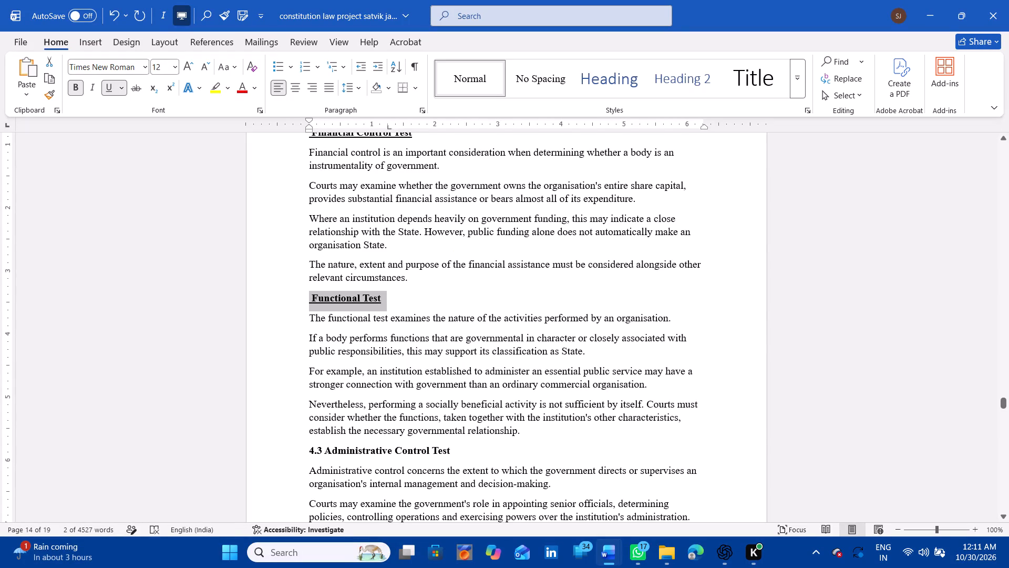
Underline the "Administrative Control Test" heading and delete its number 4.3.
click(255, 451)
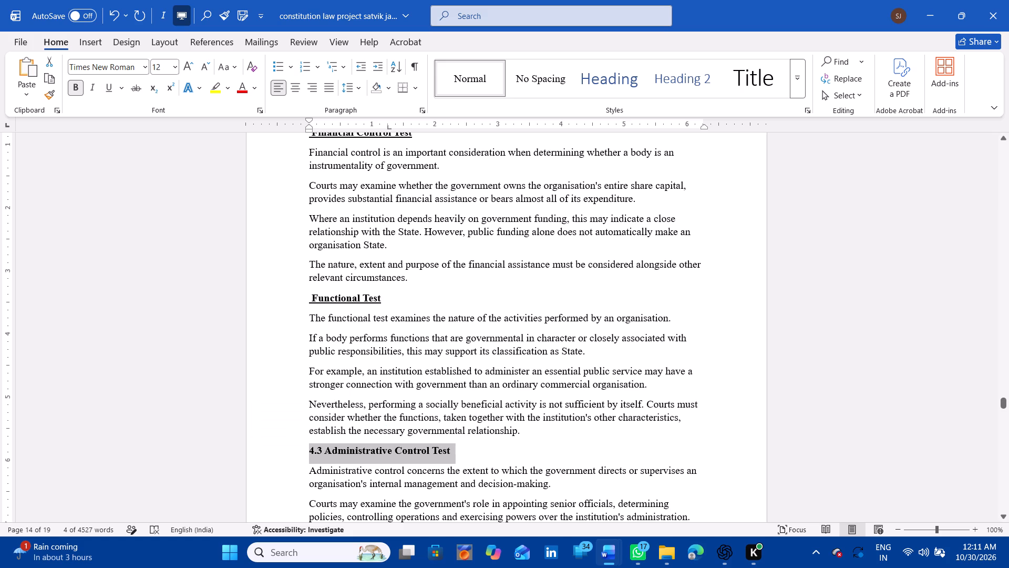
key(ctrl+u)
click(321, 455)
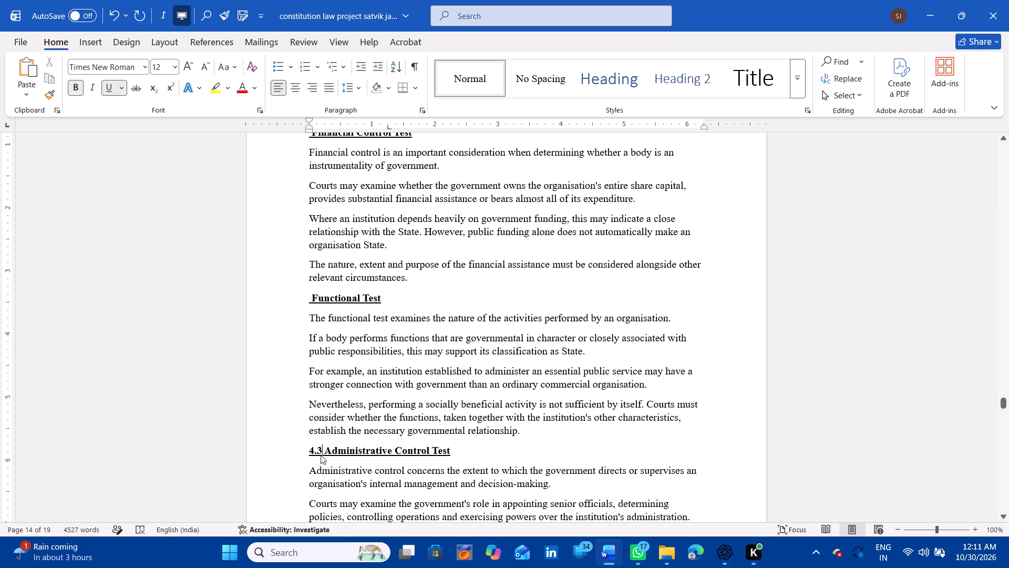
key(BackSpace)
key(BackSpace)
key(BackSpace)
Remove the number 4.4 from the "Statutory Status and Legal Powers" heading and underline the heading.
scroll(321, 455, down, 3)
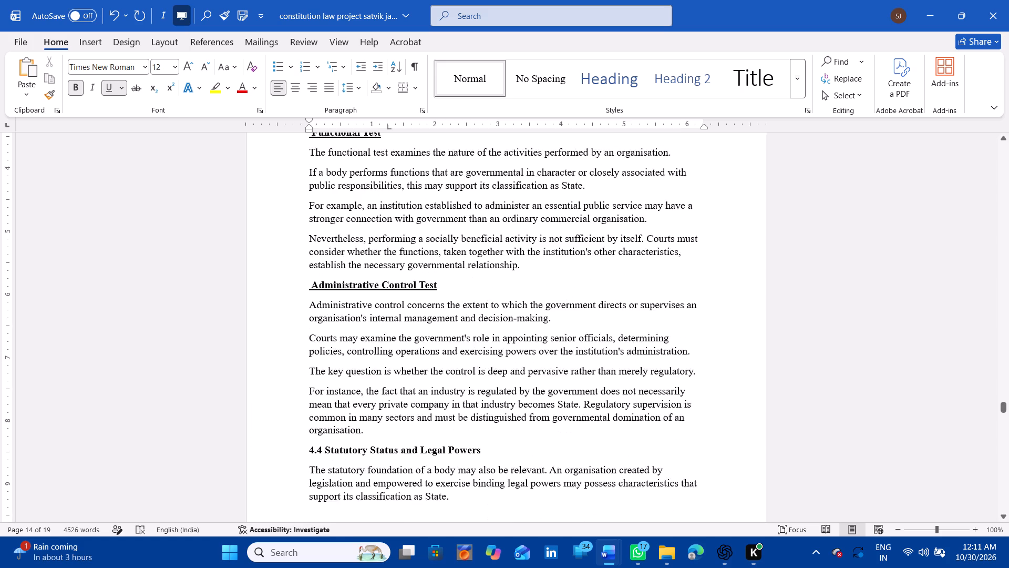
scroll(321, 455, down, 4)
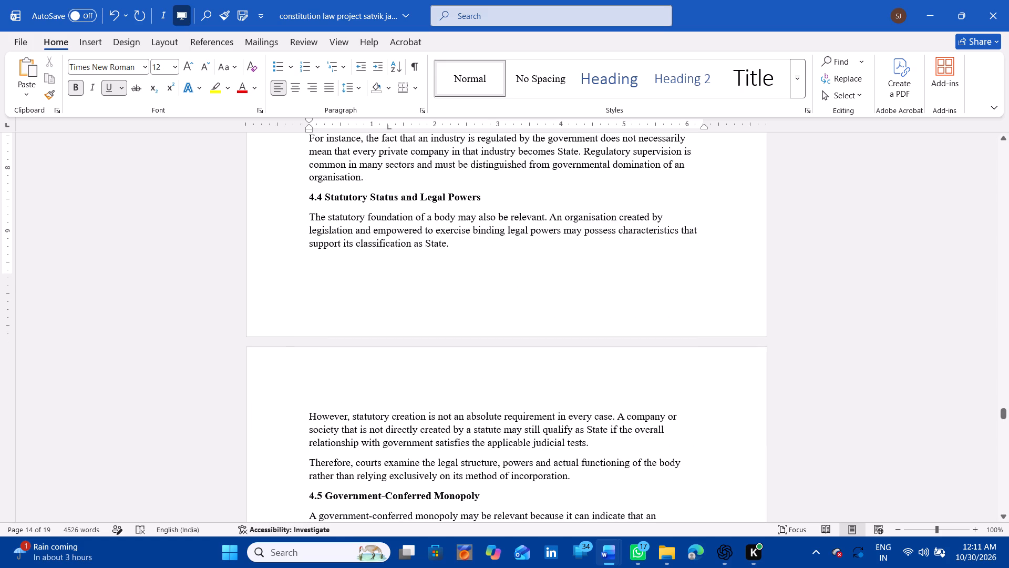
ctrl+scroll(327, 197, up, 3)
click(266, 215)
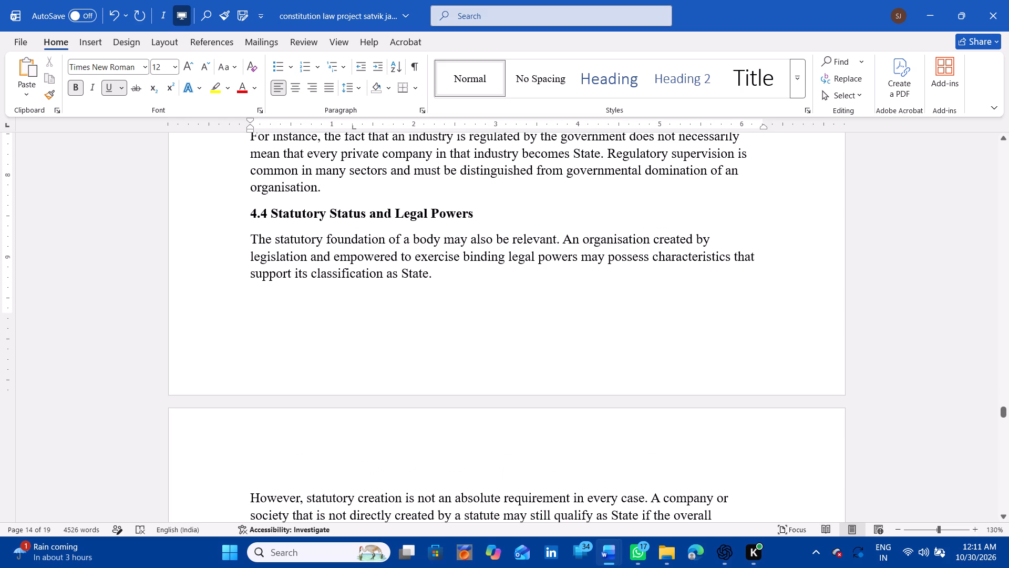
key(BackSpace)
key(BackSpace)
key(BackSpace)
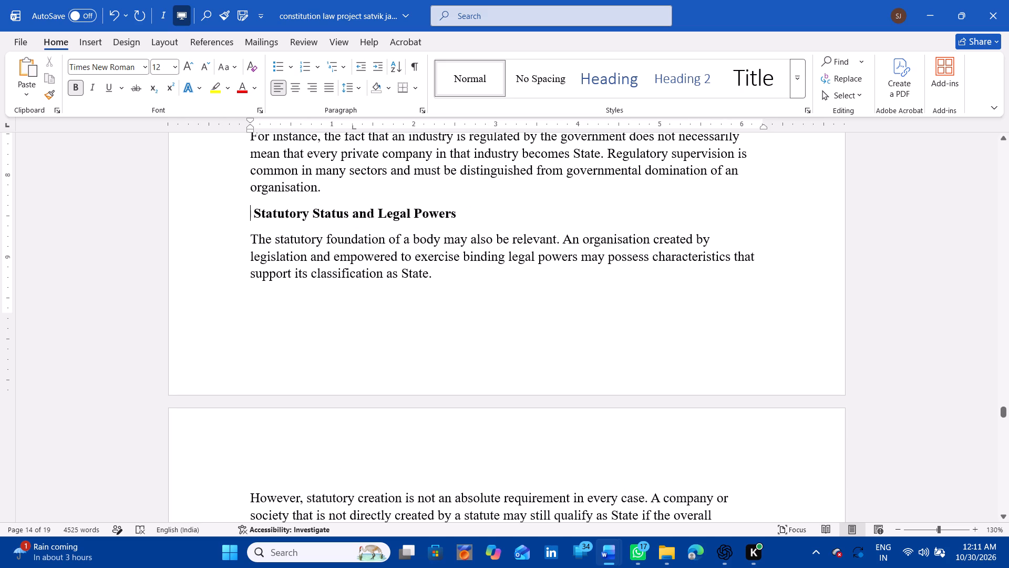
click(189, 214)
key(ctrl+u)
Underline the "Government-Conferred Monopoly" heading and delete its number 4.5.
scroll(189, 214, down, 3)
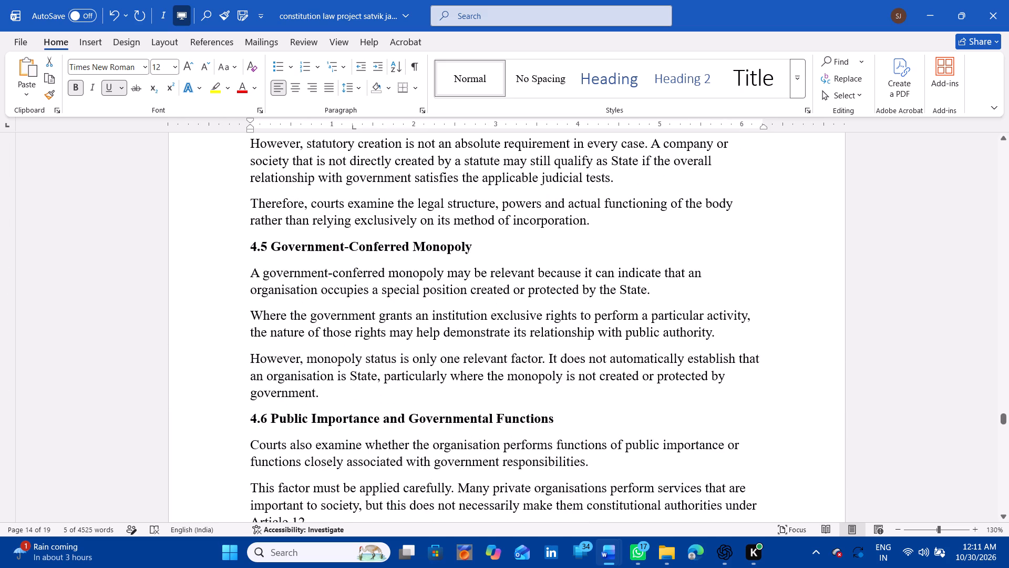
click(194, 260)
key(ctrl+u)
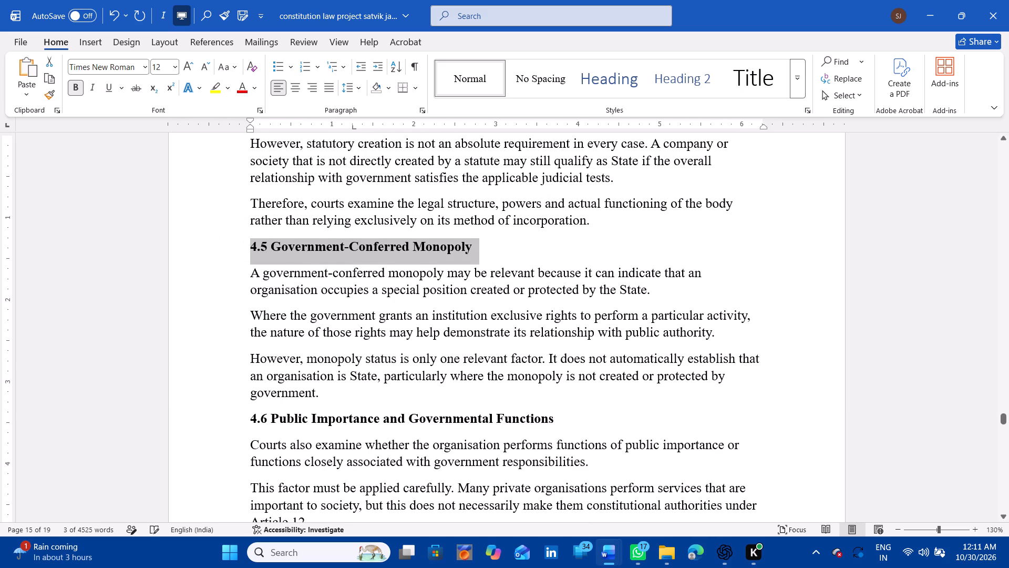
click(264, 260)
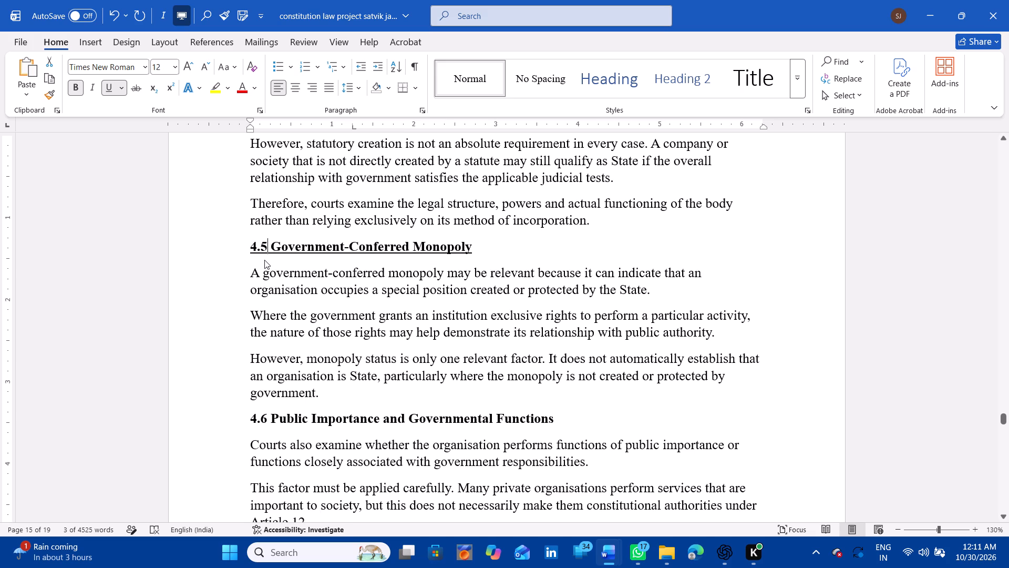
key(BackSpace)
key(BackSpace)
key(BackSpace)
Underline the "Public Importance and Governmental Functions" heading and delete its number 4.6, keeping the heading on its own line.
scroll(264, 260, down, 2)
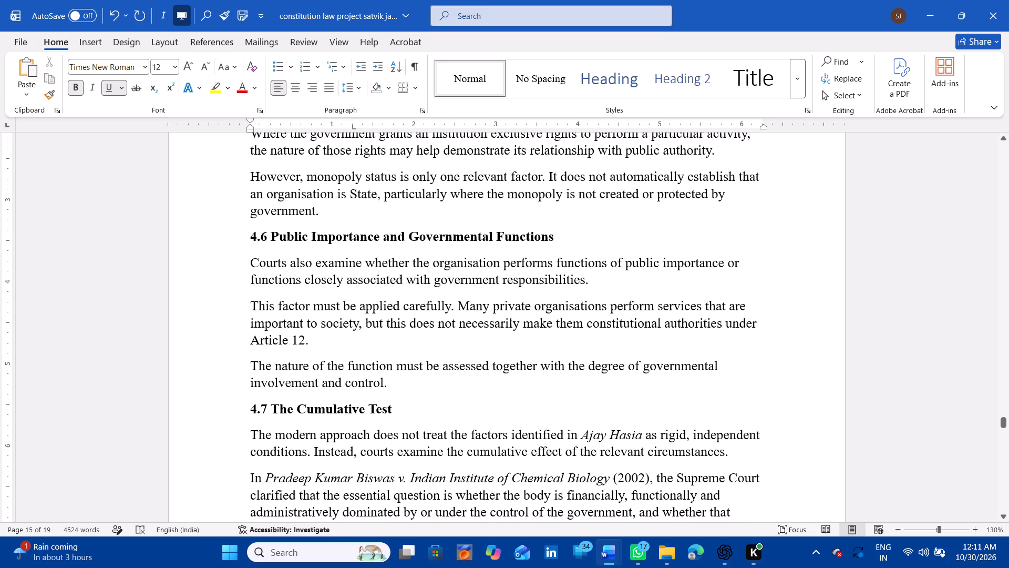
click(191, 231)
key(ctrl+u)
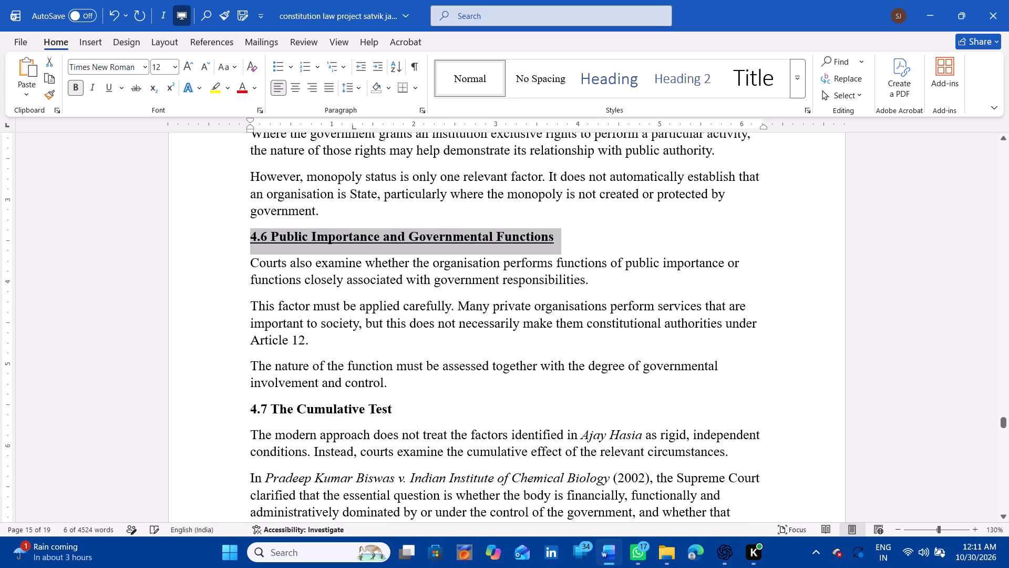
click(269, 233)
key(BackSpace)
key(BackSpace)
key(BackSpace)
key(BackSpace)
key(BackSpace)
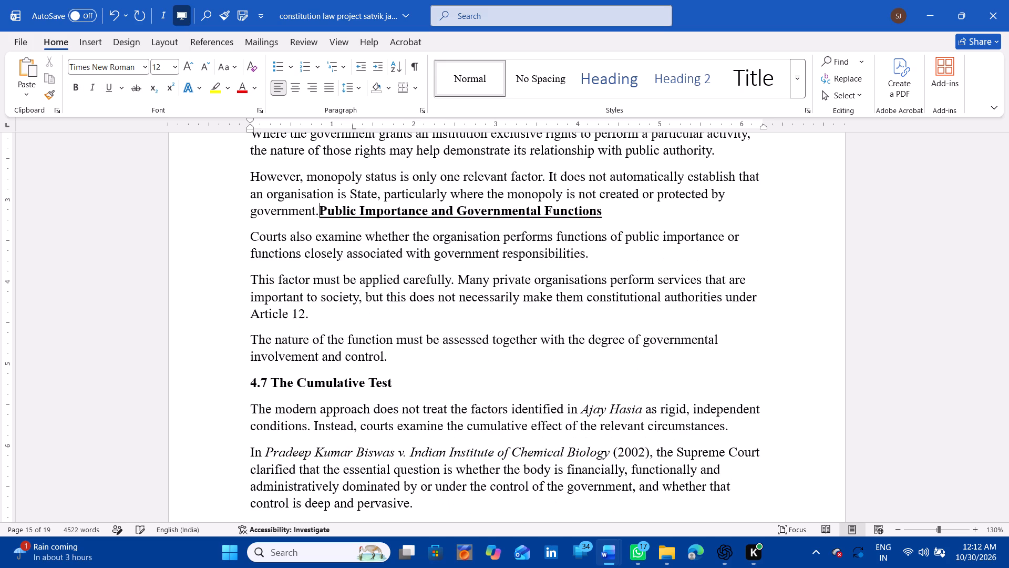
key(Return)
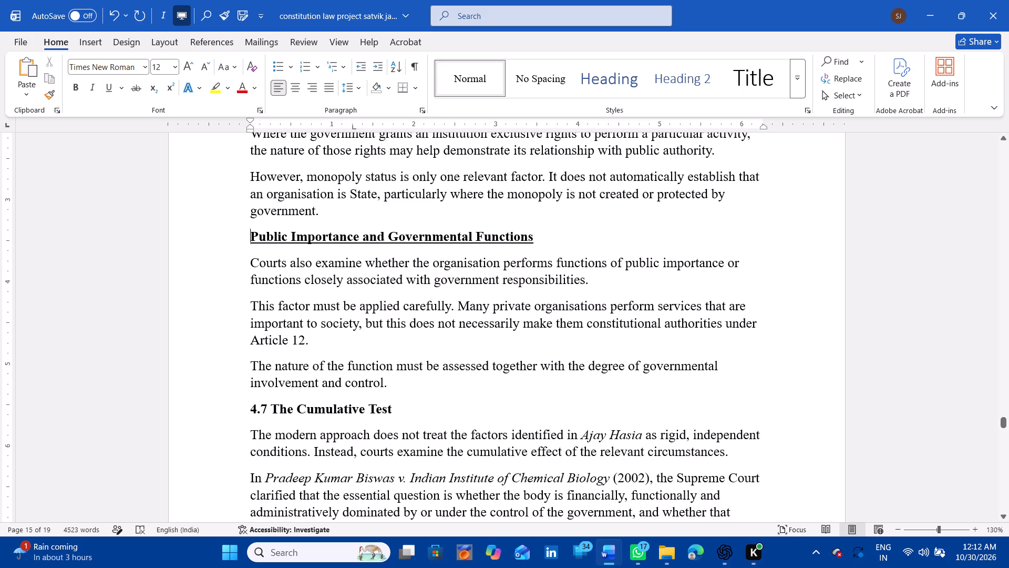
Remove the number 4.7 from "The Cumulative Test" heading and underline the heading.
click(270, 406)
key(BackSpace)
key(BackSpace)
key(BackSpace)
key(BackSpace)
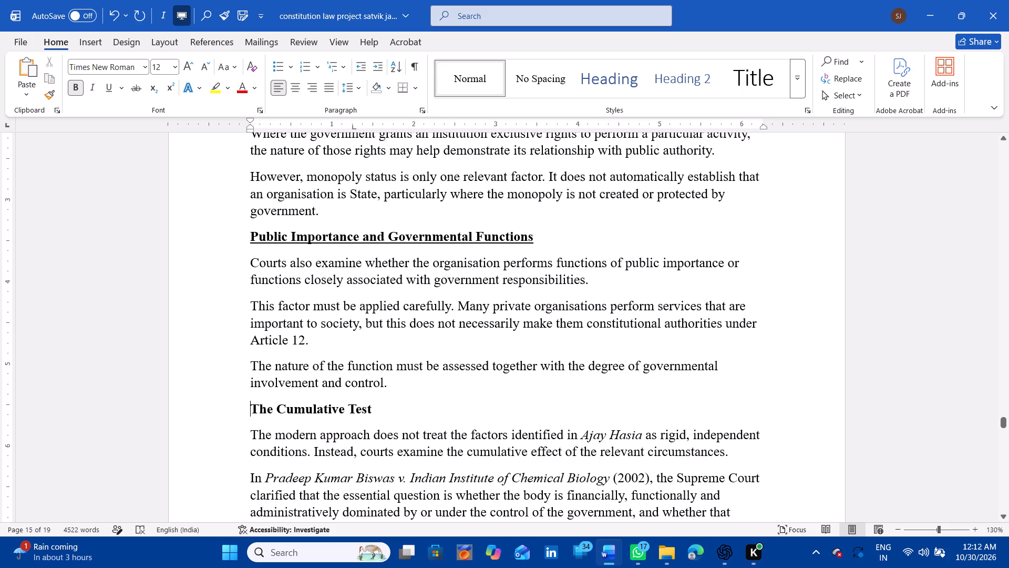
click(152, 408)
scroll(152, 408, down, 1)
key(ctrl+u)
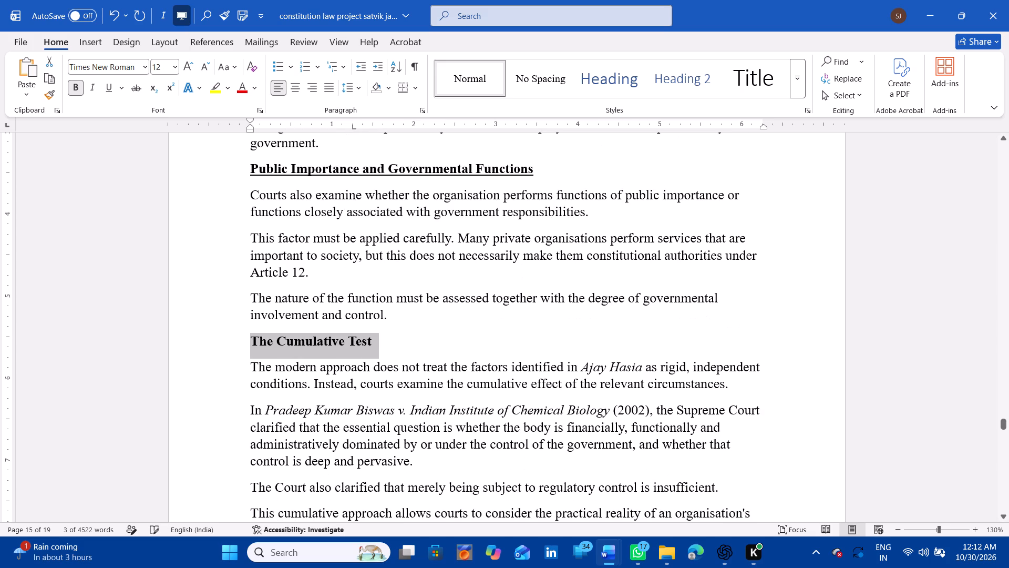
Insert four blank paragraphs after the last Chapter 4 paragraph to push the Chapter 5 heading onto a new page.
scroll(152, 408, down, 3)
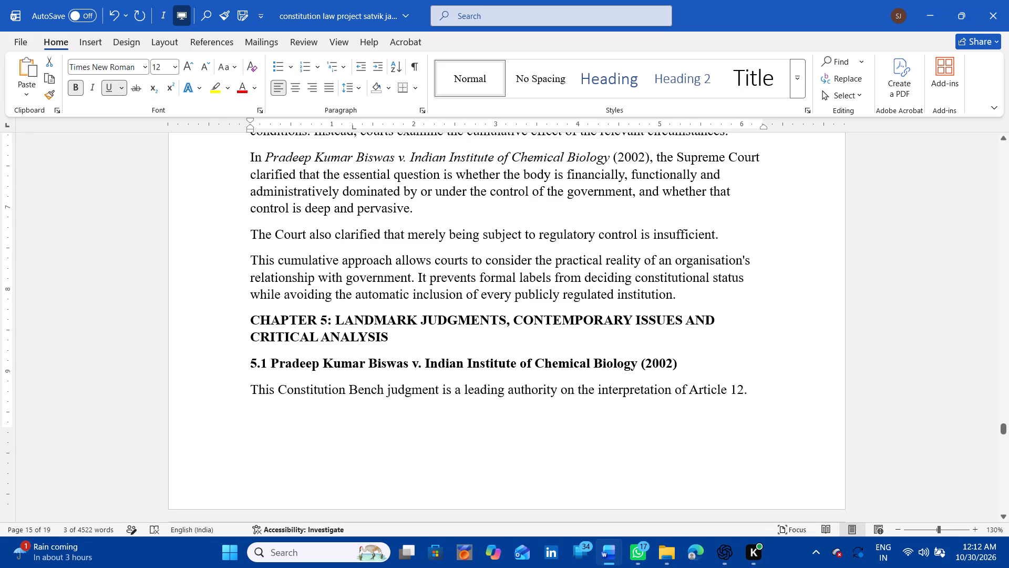
click(704, 288)
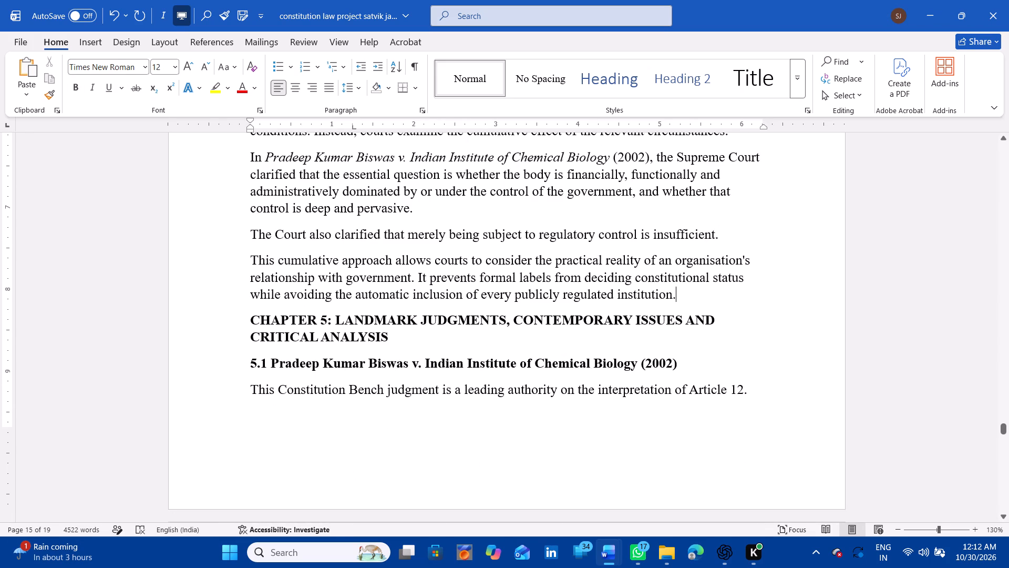
key(Return)
key(Return)
key(Return)
key(Return)
scroll(704, 288, down, 2)
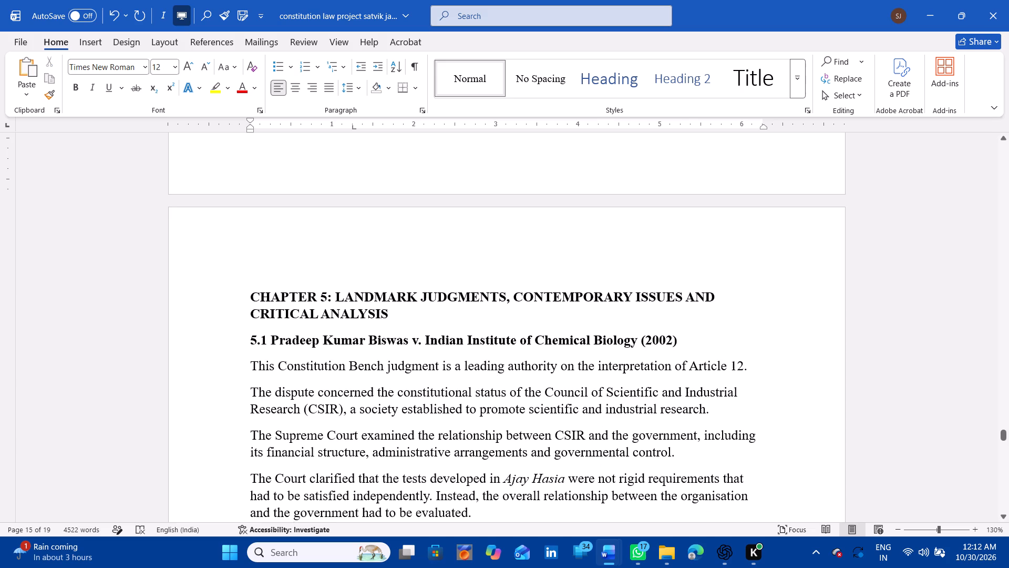
scroll(704, 288, down, 1)
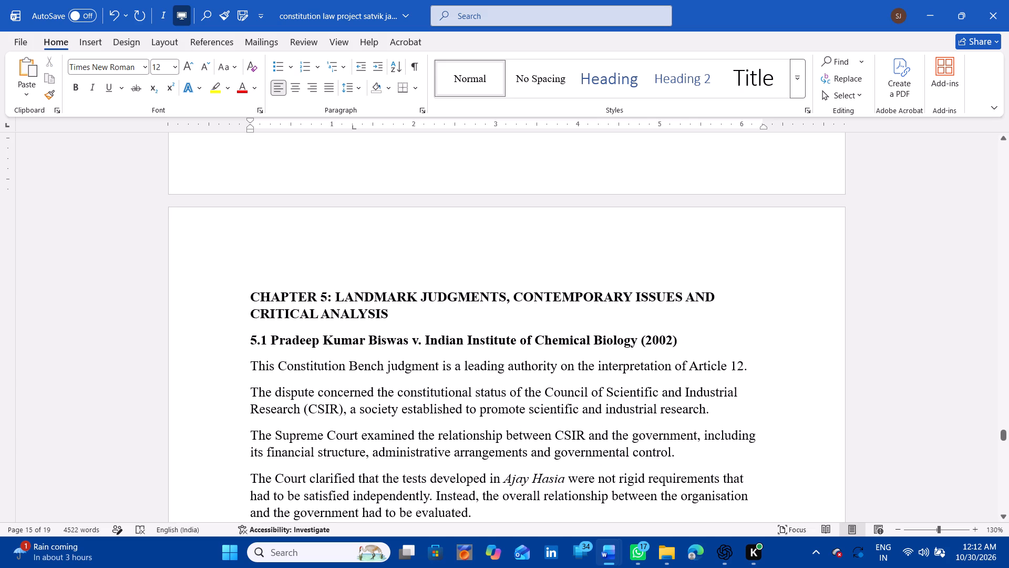
Split the Chapter 5 heading after "CHAPTER 5:" and format both resulting paragraphs centred at 14 pt.
click(332, 292)
key(Return)
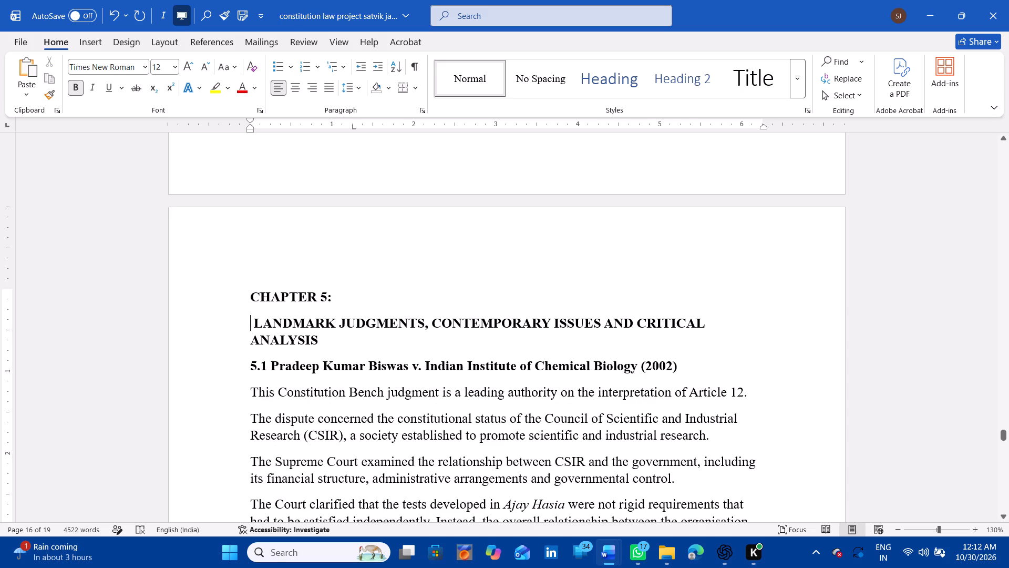
drag(204, 295, 208, 332)
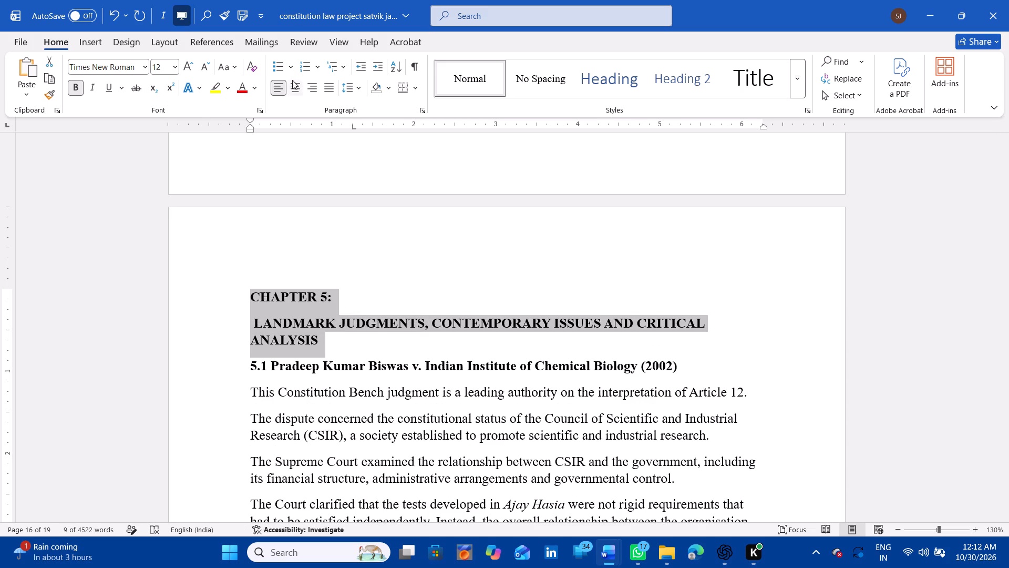
click(297, 88)
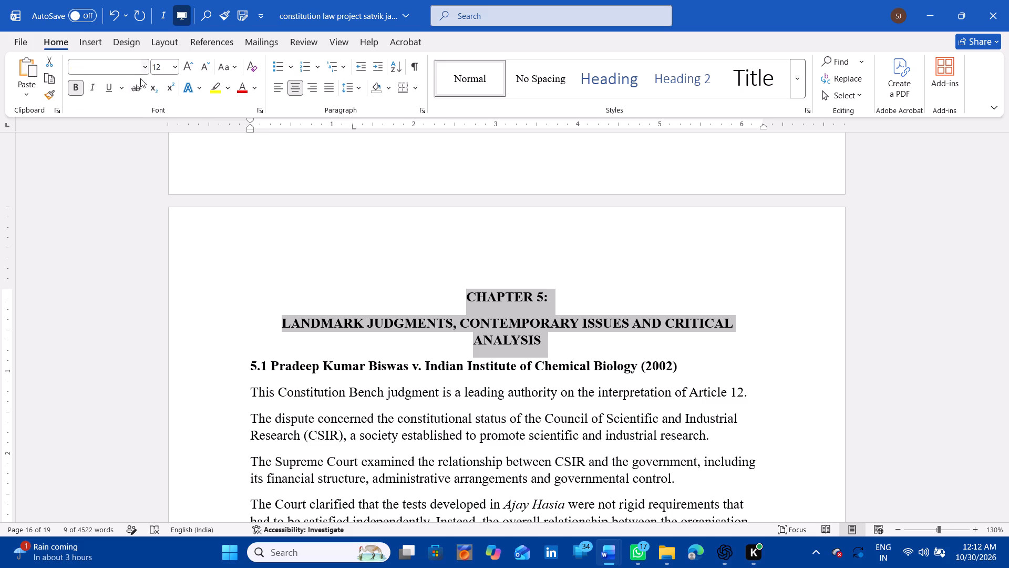
click(189, 65)
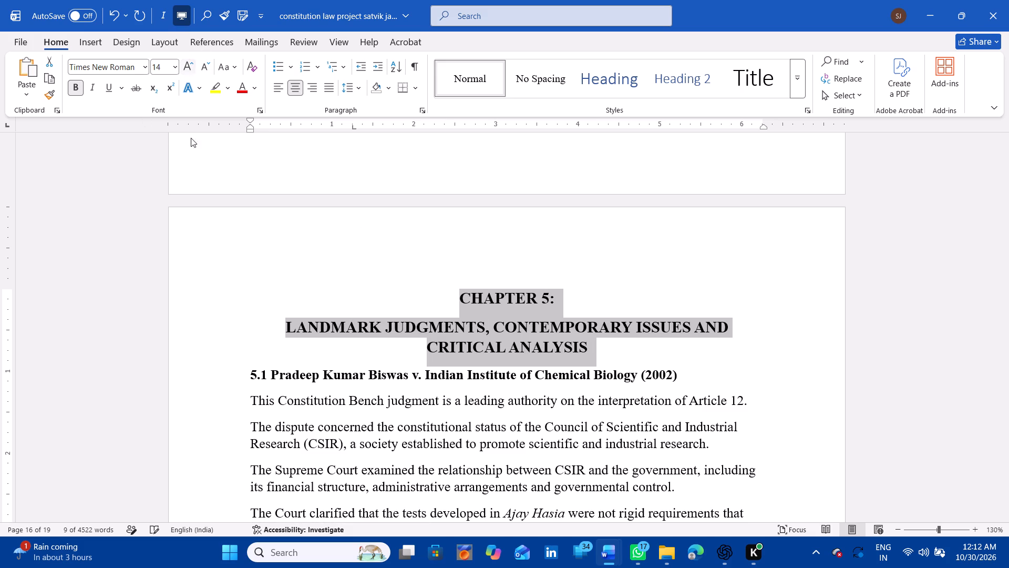
Review the title formatting and page starts of Chapters 4, 3 and 2, and return to the Chapter 5 title.
scroll(202, 237, up, 8)
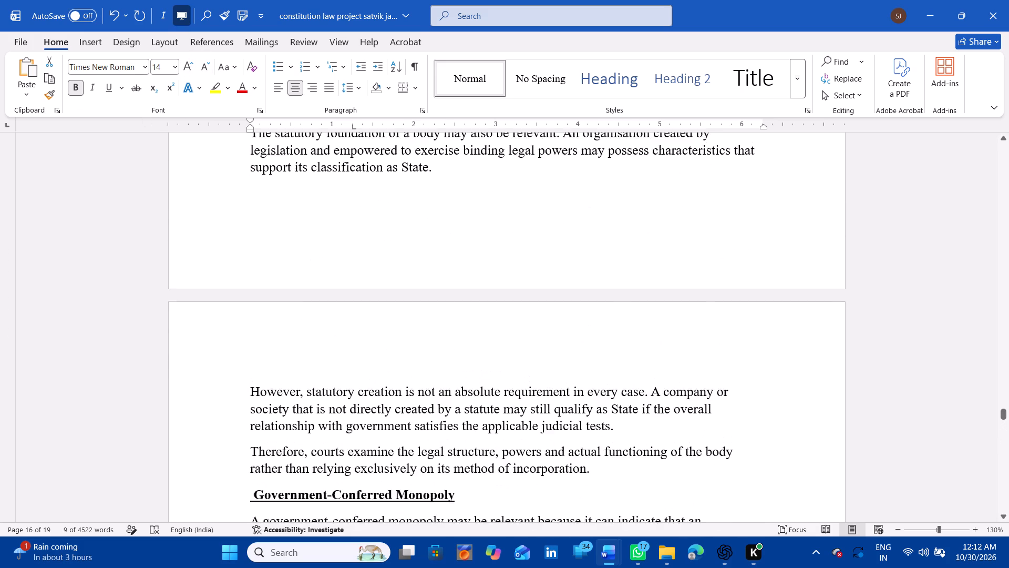
scroll(202, 237, up, 11)
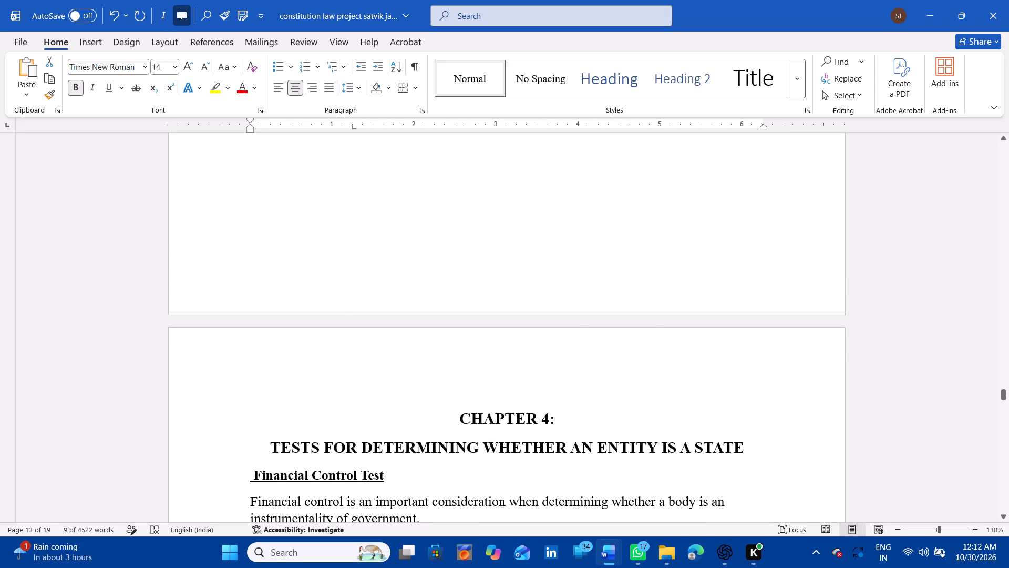
drag(163, 420, 173, 378)
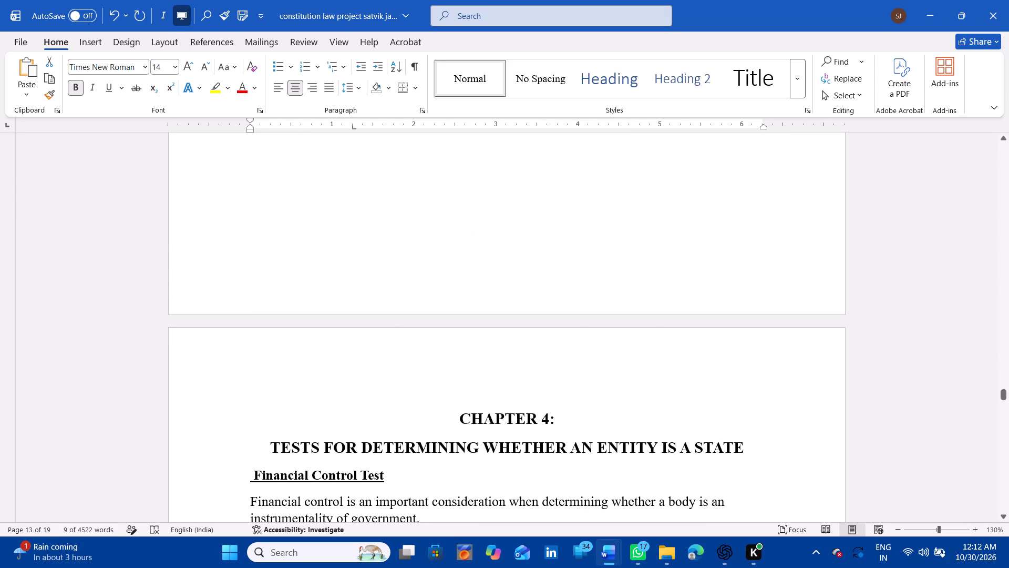
drag(173, 378, 176, 377)
click(176, 377)
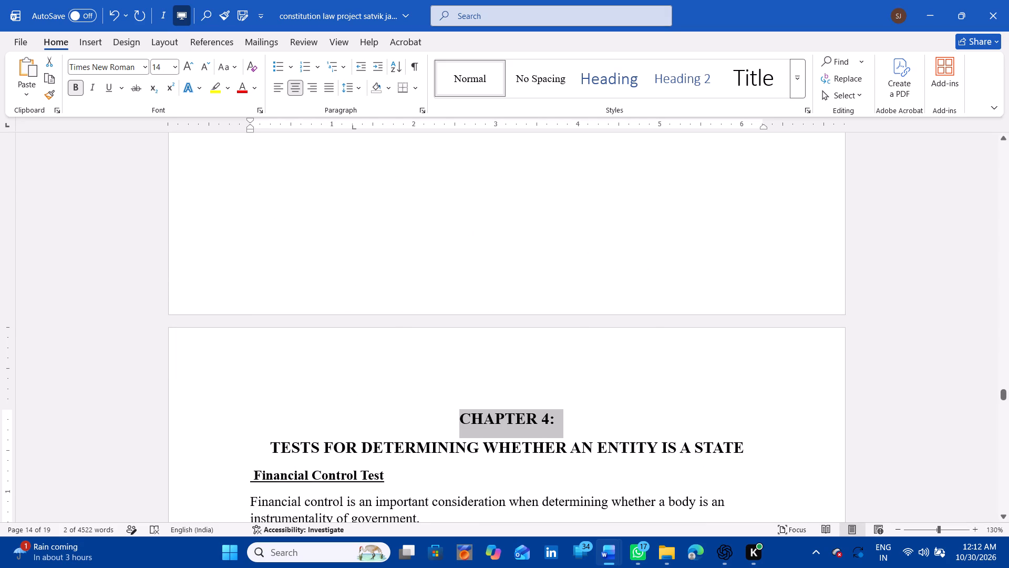
click(201, 391)
click(186, 457)
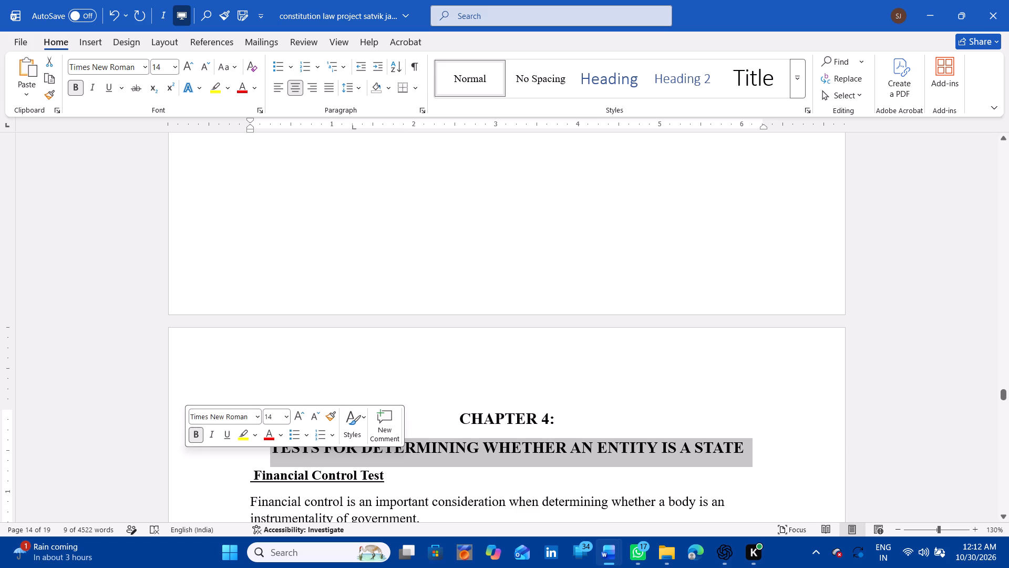
click(207, 310)
scroll(207, 310, up, 9)
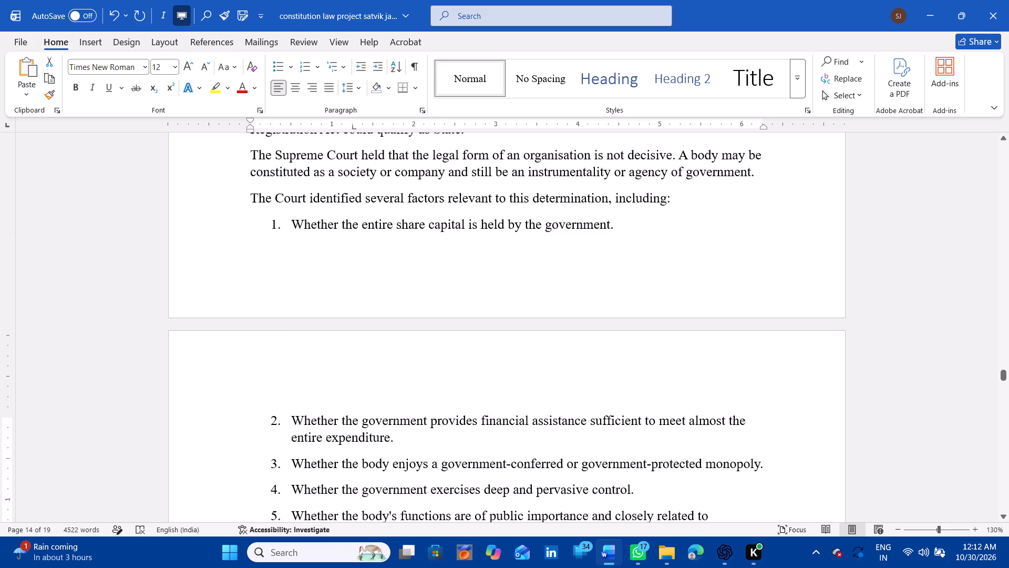
scroll(207, 310, up, 20)
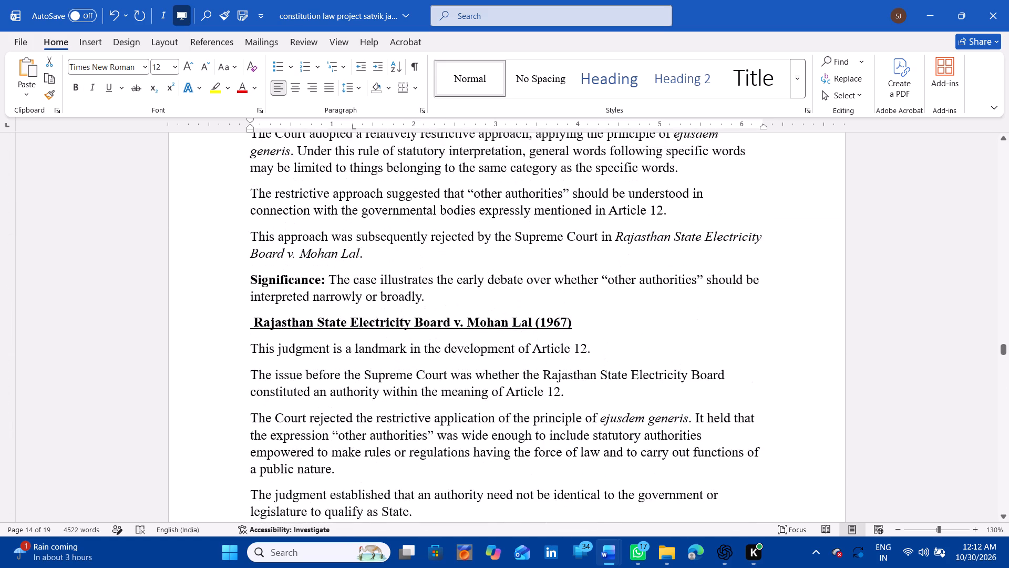
scroll(207, 310, up, 5)
click(207, 310)
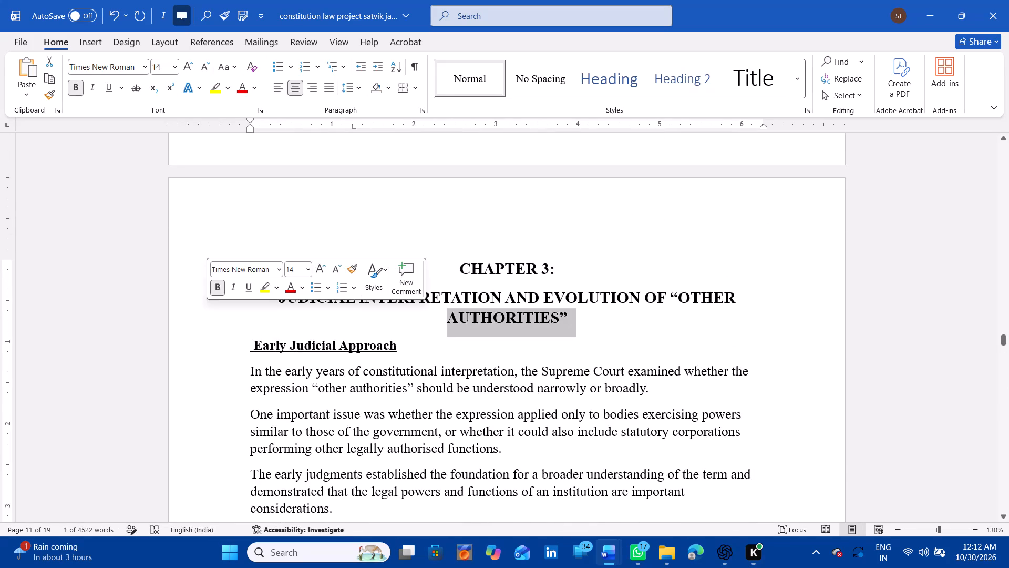
scroll(190, 149, up, 7)
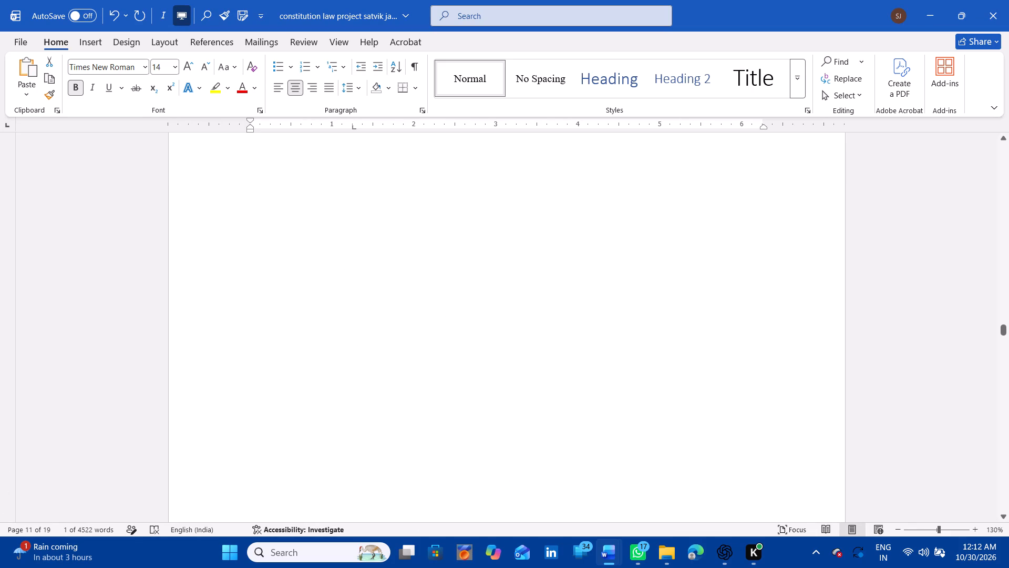
scroll(190, 149, up, 20)
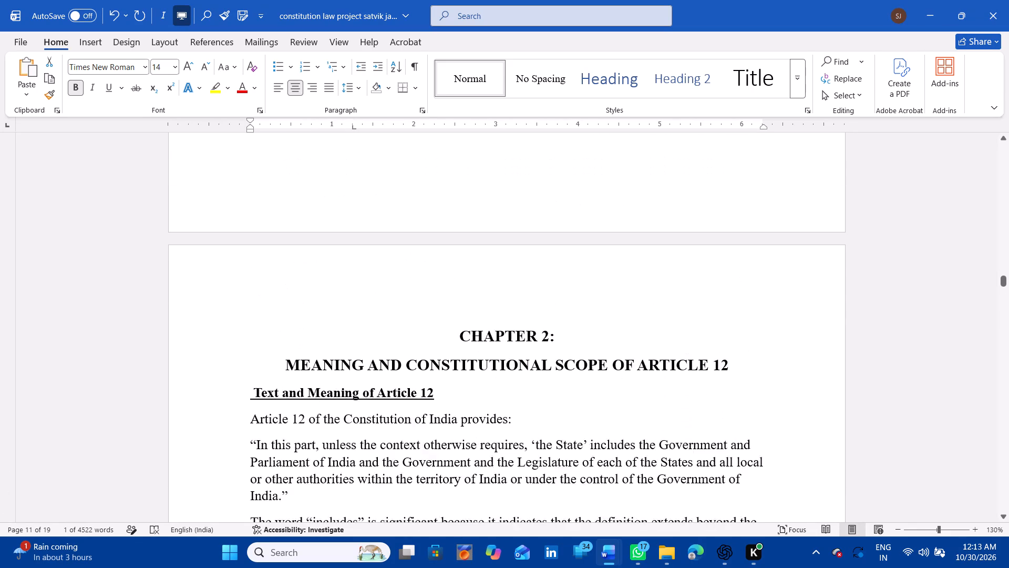
scroll(190, 149, down, 1)
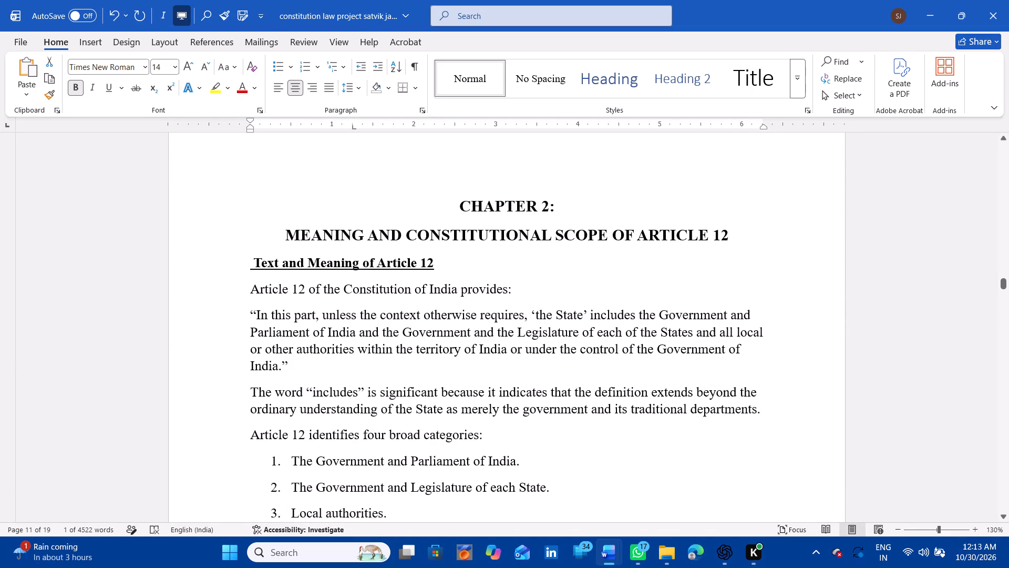
click(197, 221)
scroll(223, 348, down, 15)
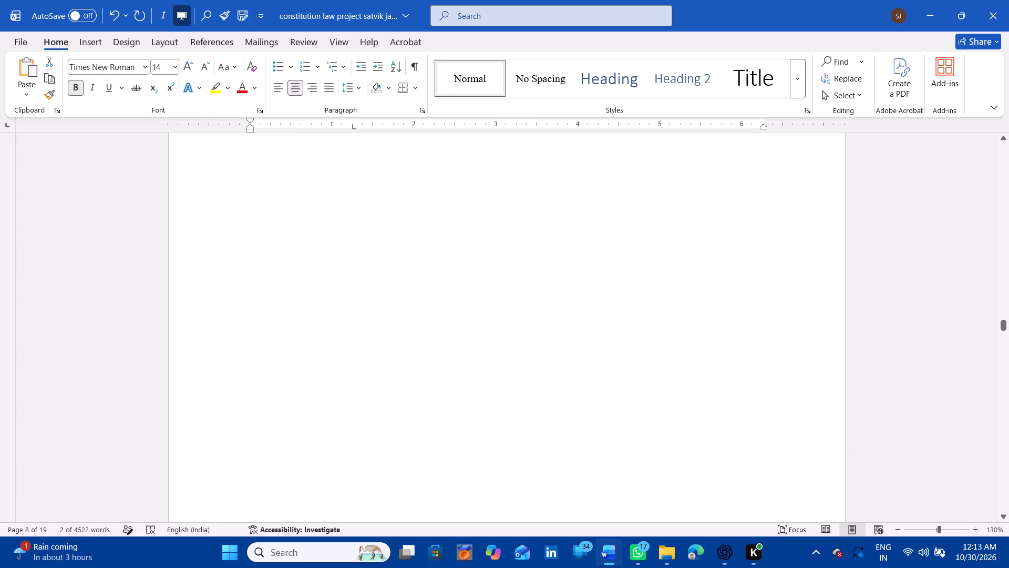
scroll(223, 348, down, 19)
scroll(223, 348, down, 3)
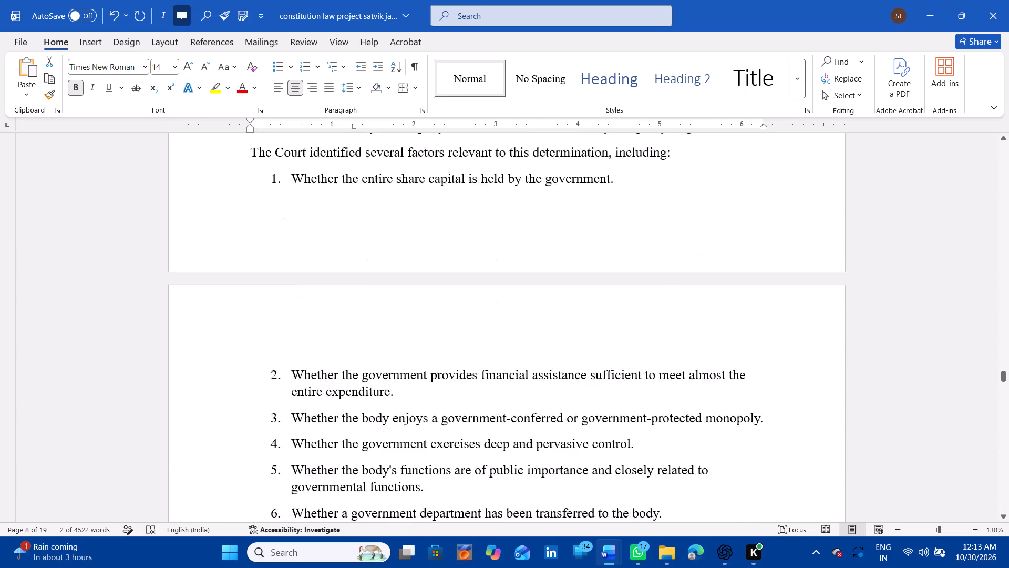
scroll(223, 348, down, 9)
scroll(223, 348, up, 1)
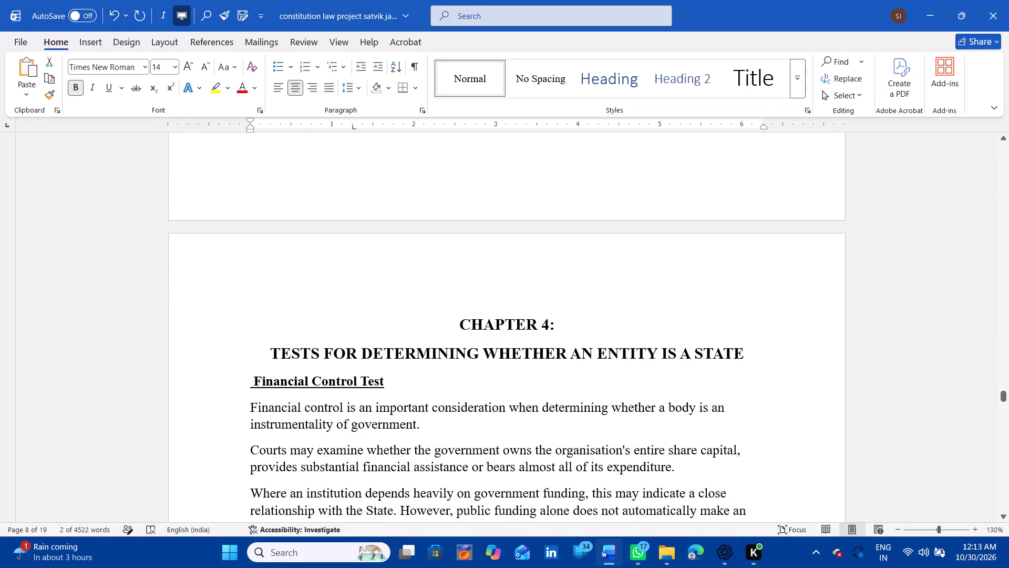
scroll(223, 348, down, 17)
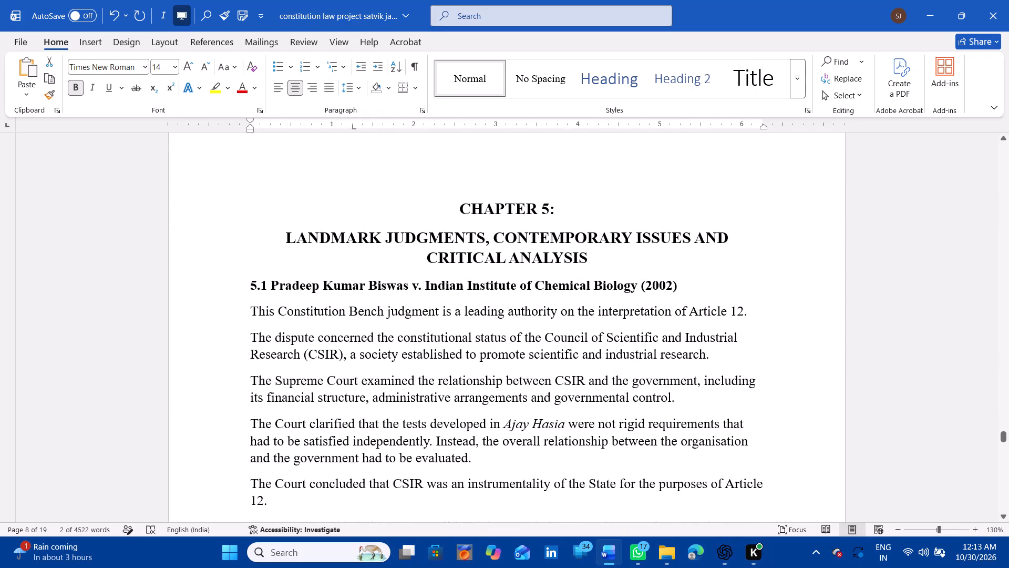
Delete the number 5.1 from the Indian Institute of Chemical Biology (2002) case heading and italicise the heading.
click(274, 291)
key(BackSpace)
key(BackSpace)
key(BackSpace)
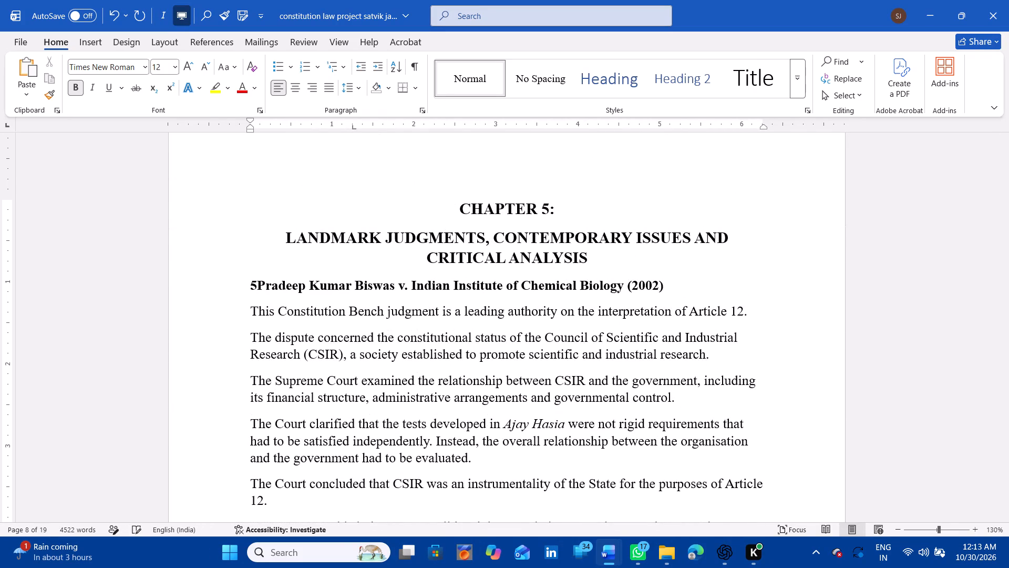
key(BackSpace)
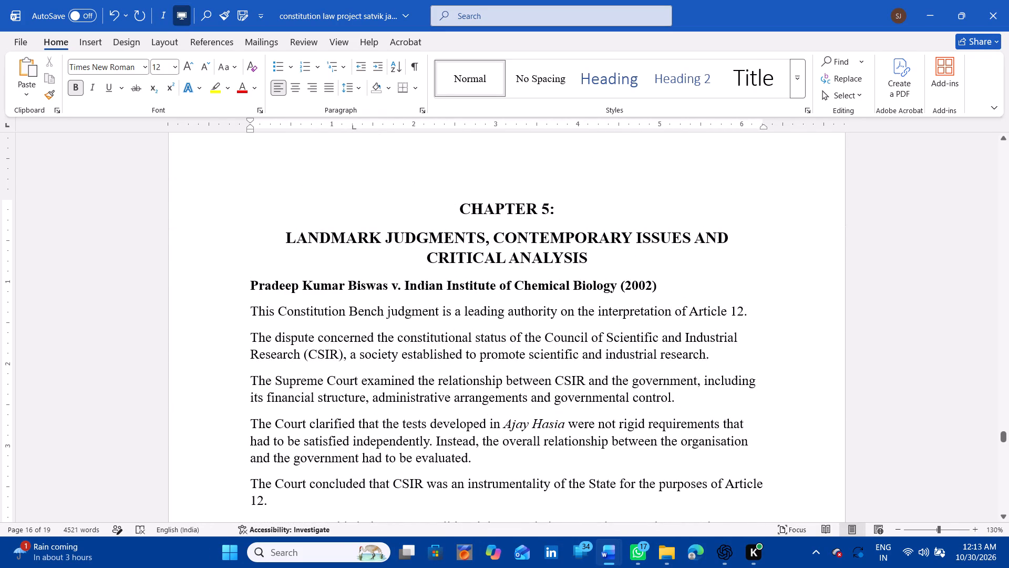
click(146, 281)
click(176, 258)
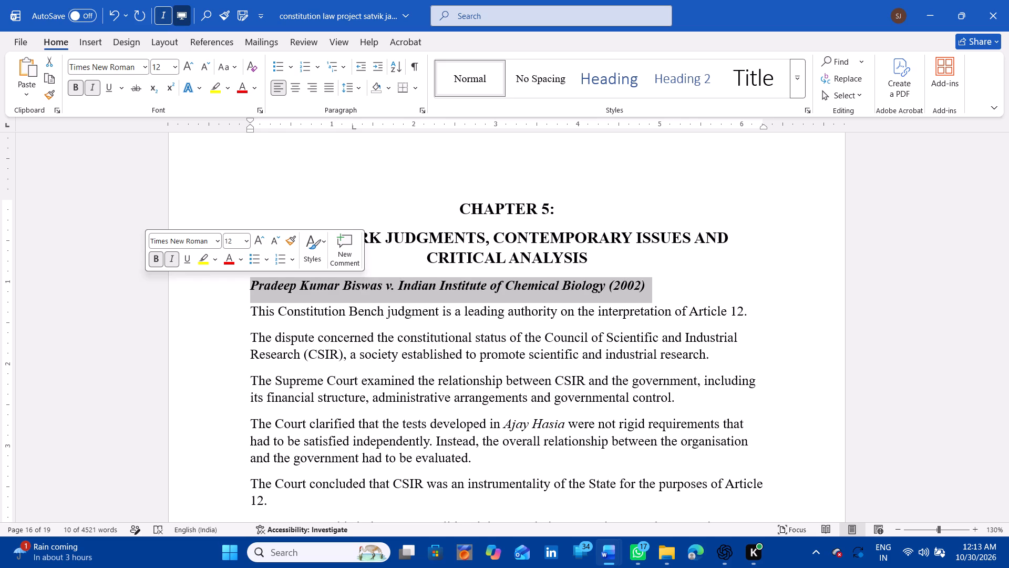
Italicise the "Zee Telefilms Ltd. v. Union of India (2005)" heading and delete its number 5.2.
scroll(389, 338, down, 3)
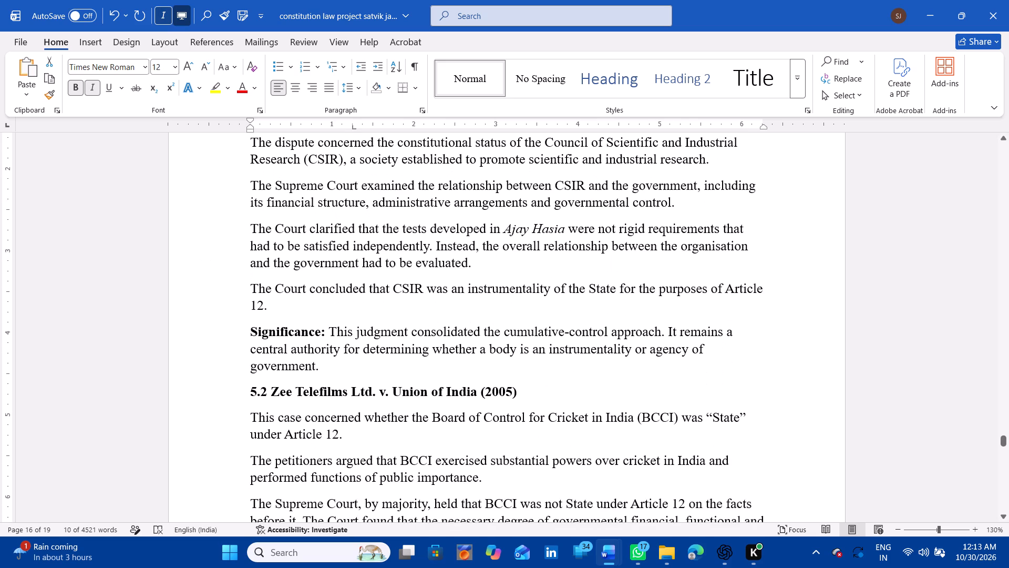
click(203, 379)
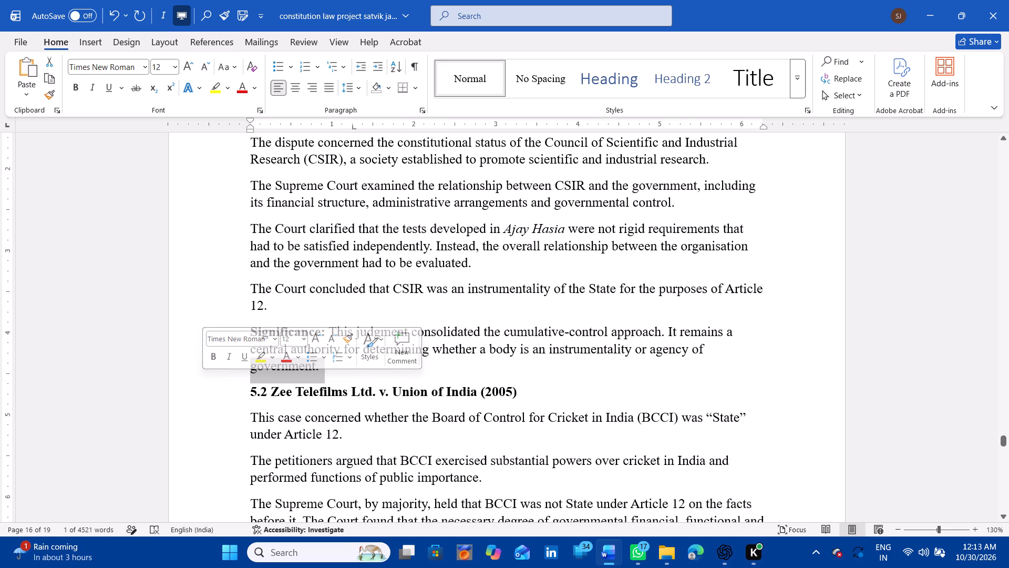
click(180, 394)
click(210, 371)
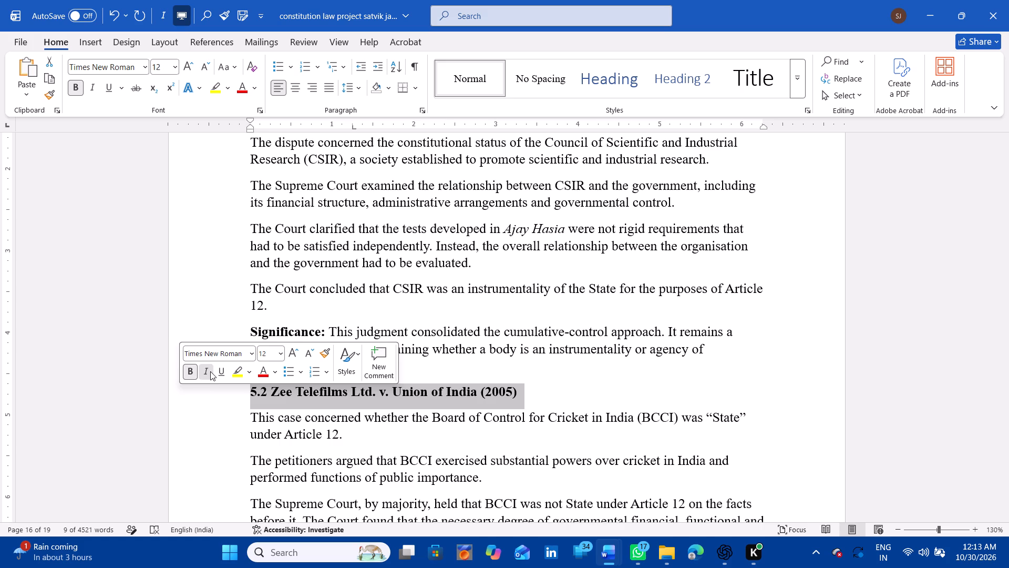
click(271, 392)
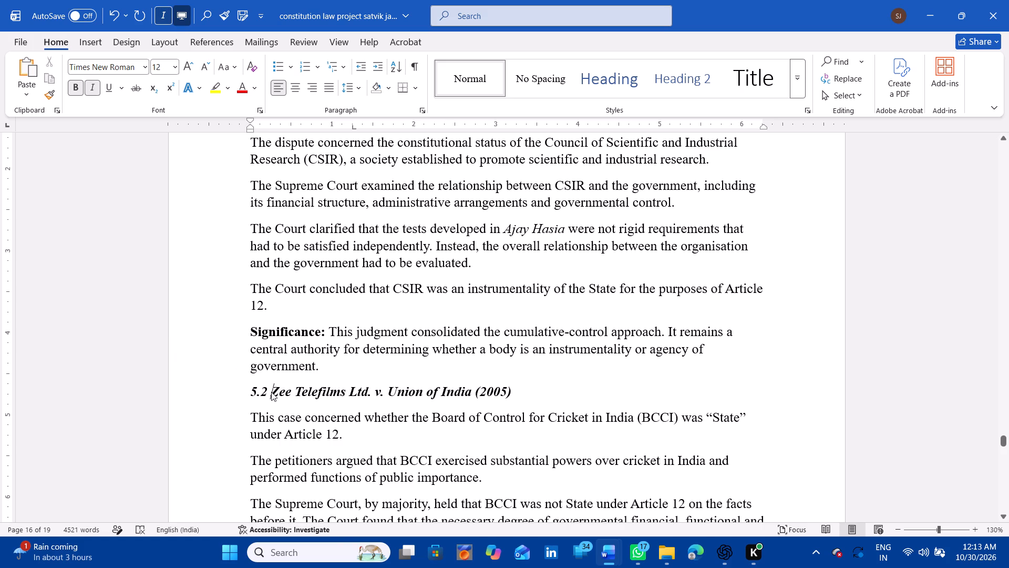
key(BackSpace)
key(BackSpace)
key(BackSpace)
key(BackSpace)
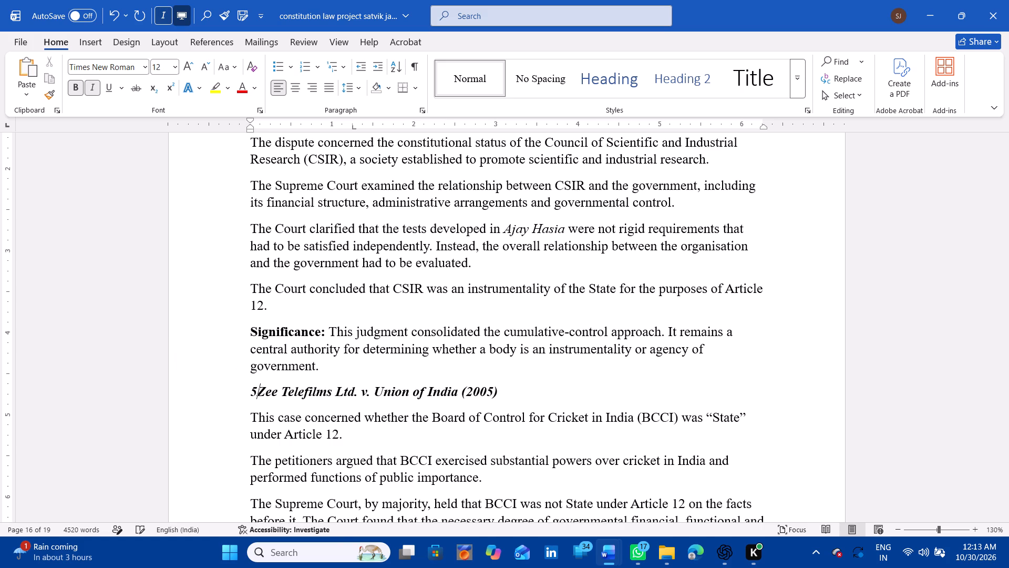
Delete the number 5.3 from the Federal Bank Ltd. (2003) case heading and italicise the heading.
scroll(329, 393, up, 3)
scroll(329, 393, down, 1)
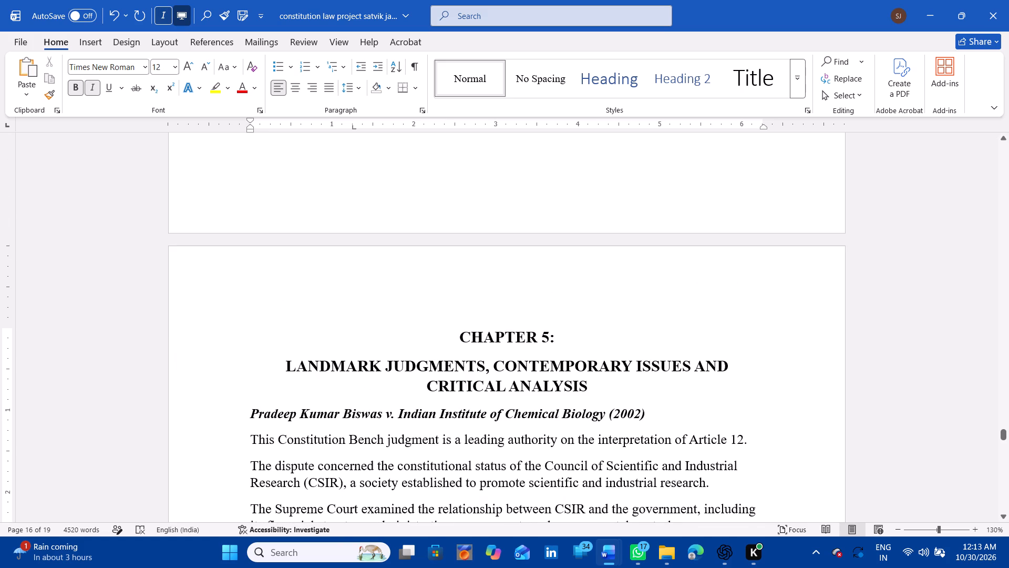
scroll(329, 393, down, 11)
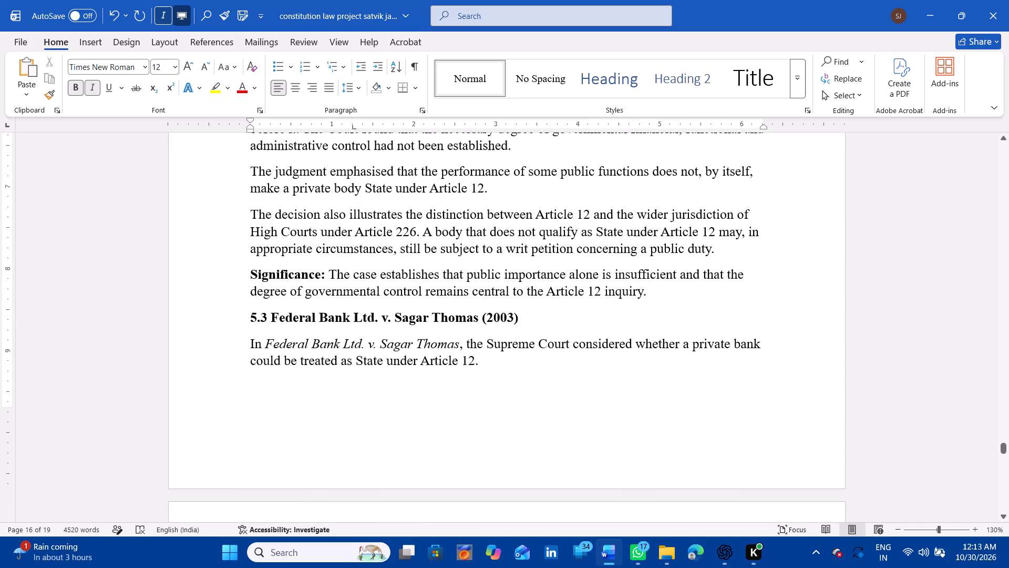
scroll(329, 393, down, 1)
click(273, 315)
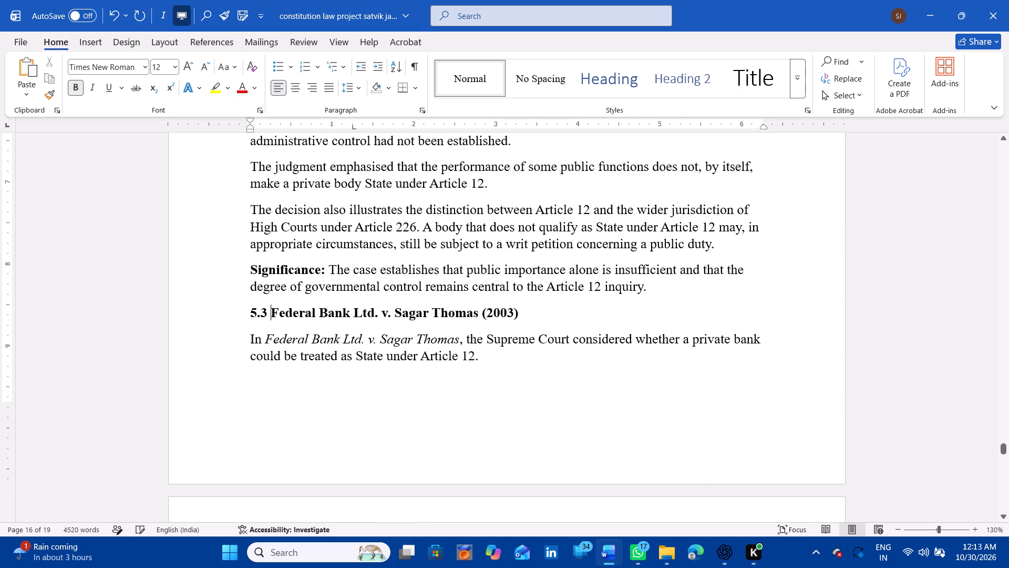
key(BackSpace)
key(BackSpace)
key(BackSpace)
key(BackSpace)
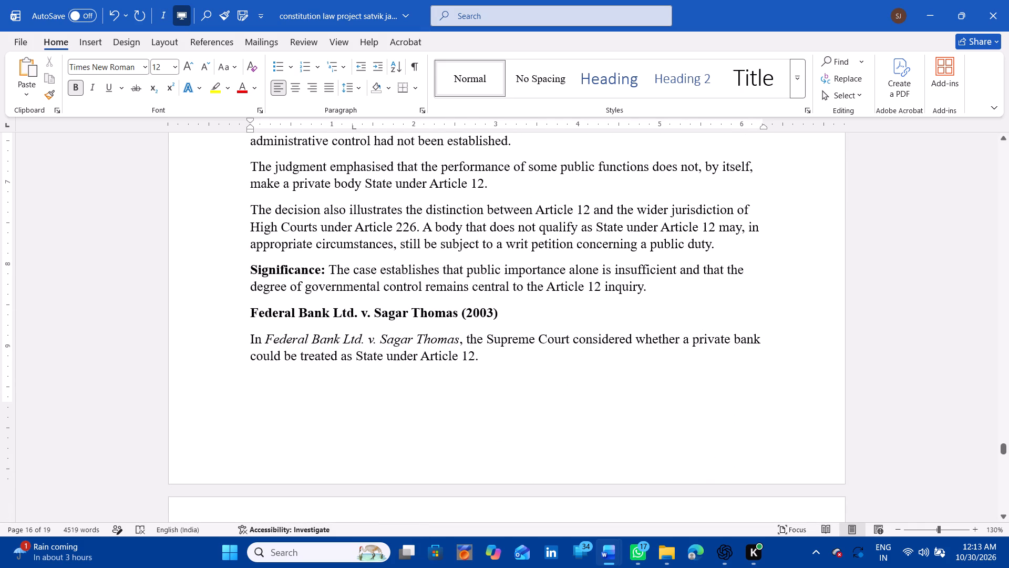
click(181, 316)
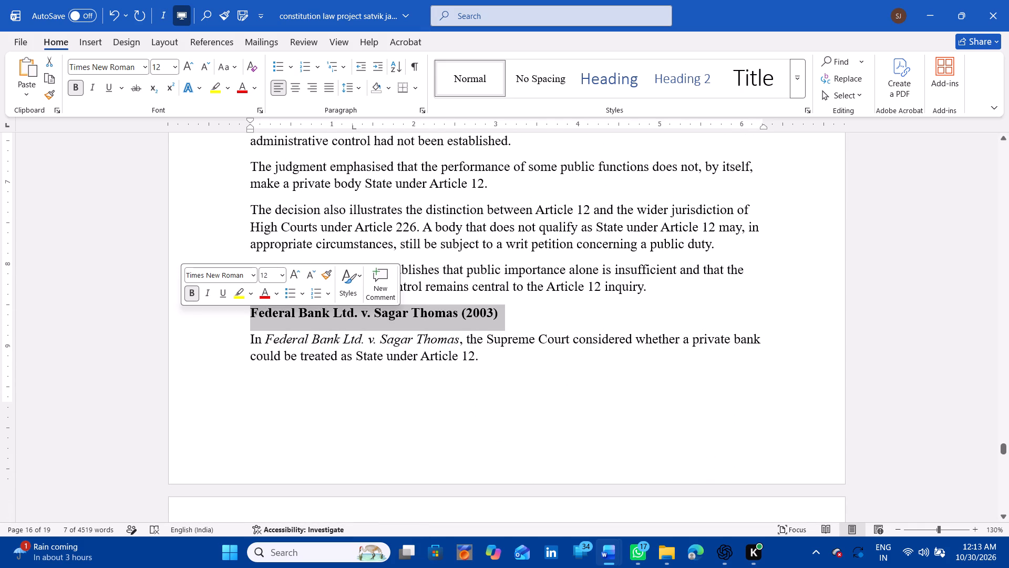
key(ctrl+i)
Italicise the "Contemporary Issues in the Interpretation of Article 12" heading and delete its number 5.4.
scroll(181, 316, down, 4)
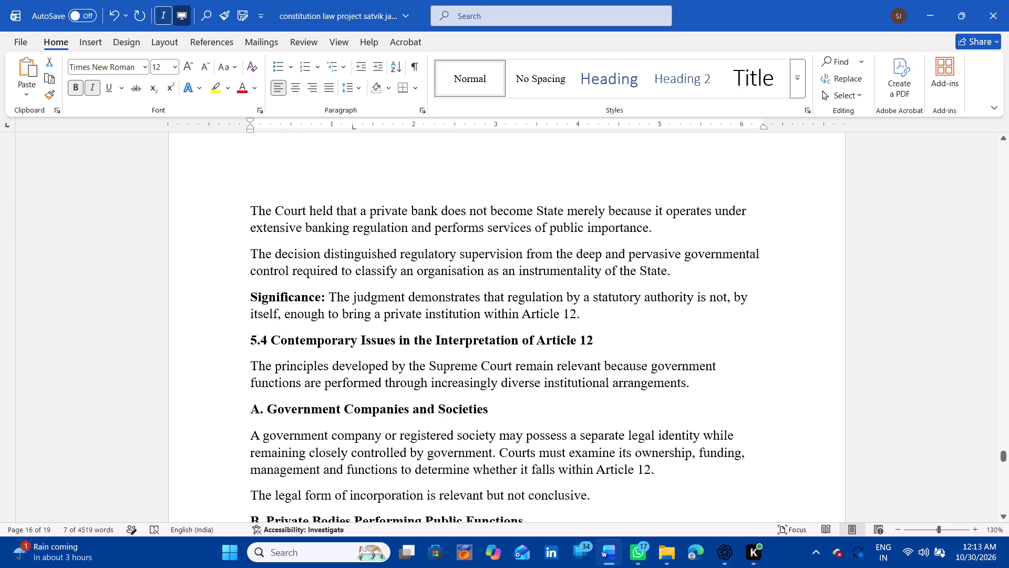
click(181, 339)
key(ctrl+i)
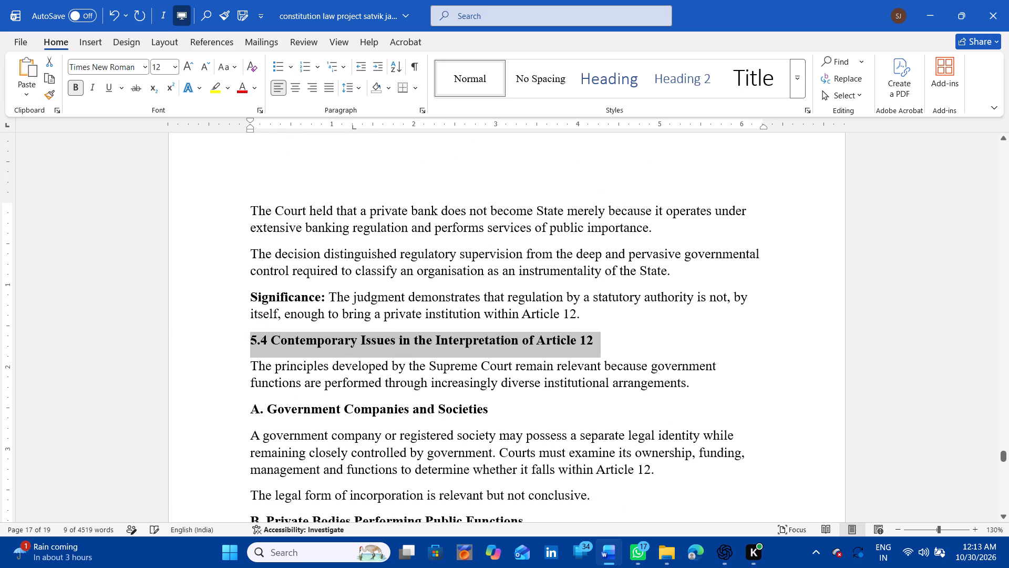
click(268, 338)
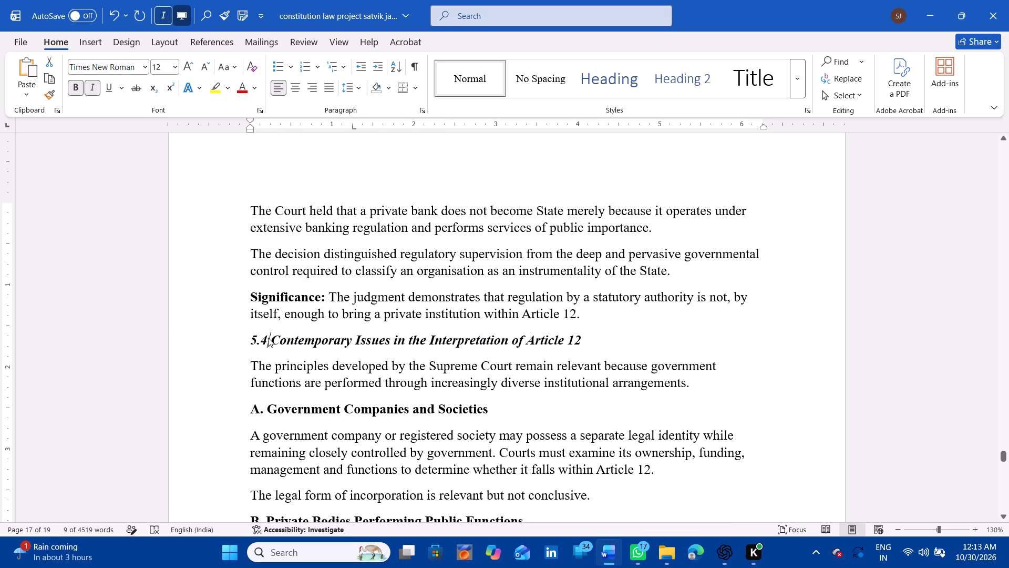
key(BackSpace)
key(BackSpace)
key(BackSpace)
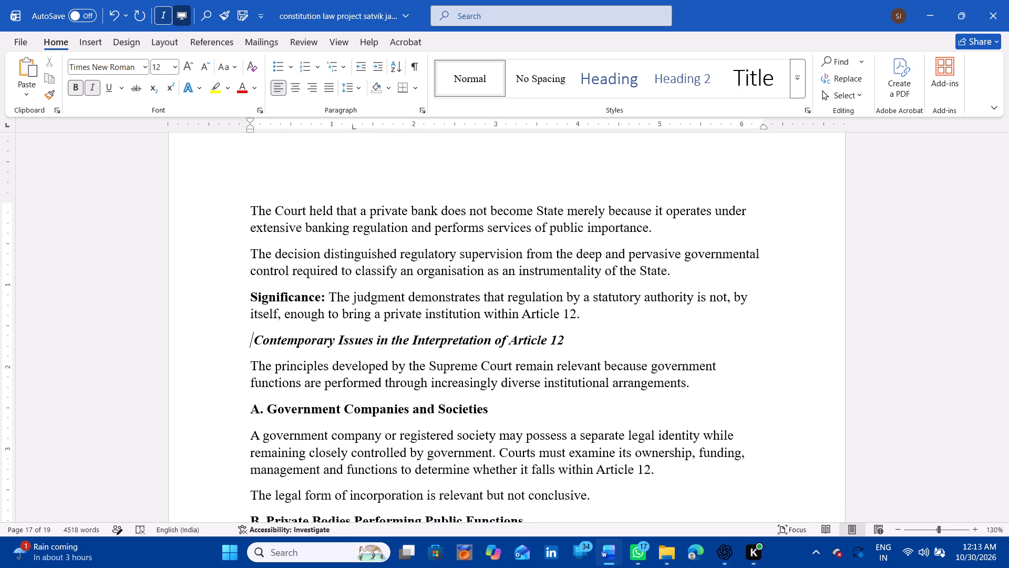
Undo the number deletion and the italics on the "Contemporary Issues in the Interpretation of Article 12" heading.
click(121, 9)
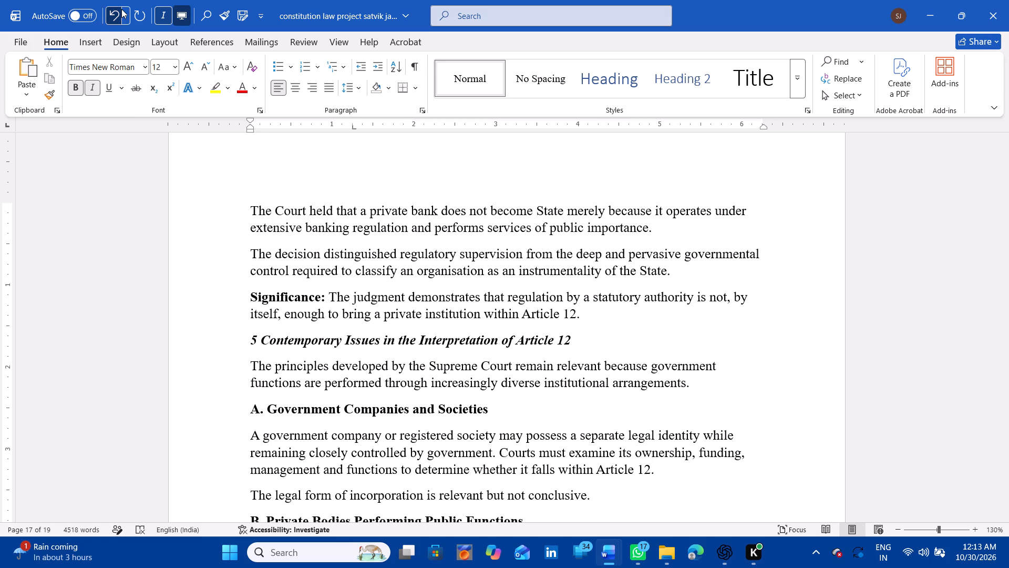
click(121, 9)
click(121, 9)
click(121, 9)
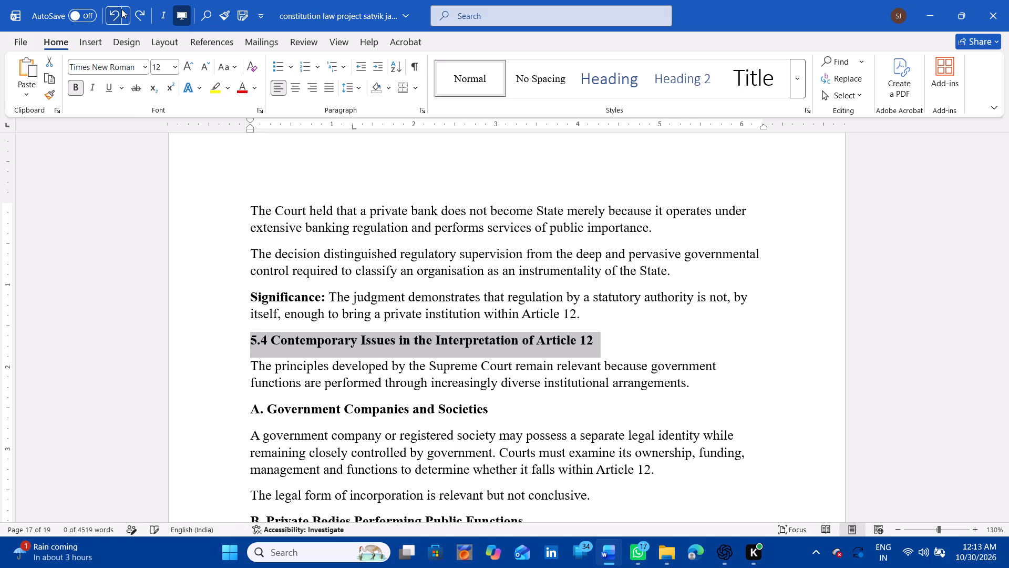
Delete the number 5.4 from the "Contemporary Issues in the Interpretation of Article 12" heading and underline the heading.
scroll(190, 251, down, 2)
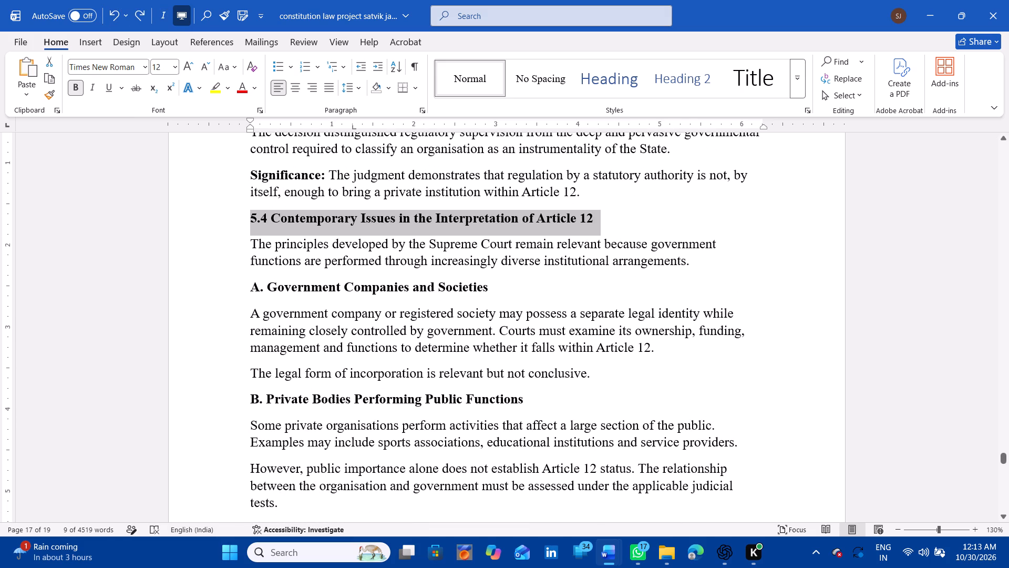
click(179, 221)
click(202, 333)
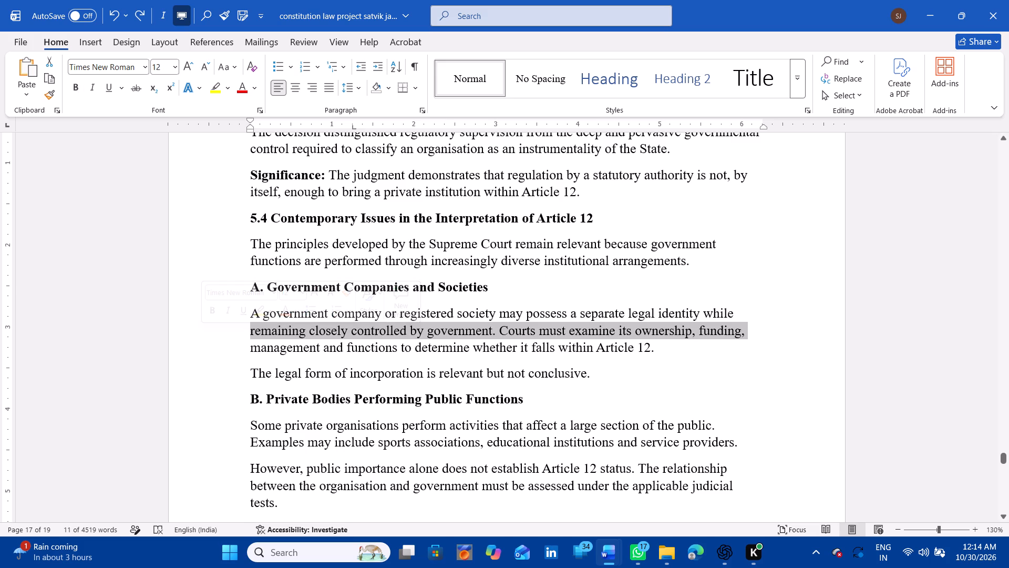
click(267, 225)
key(bracketright)
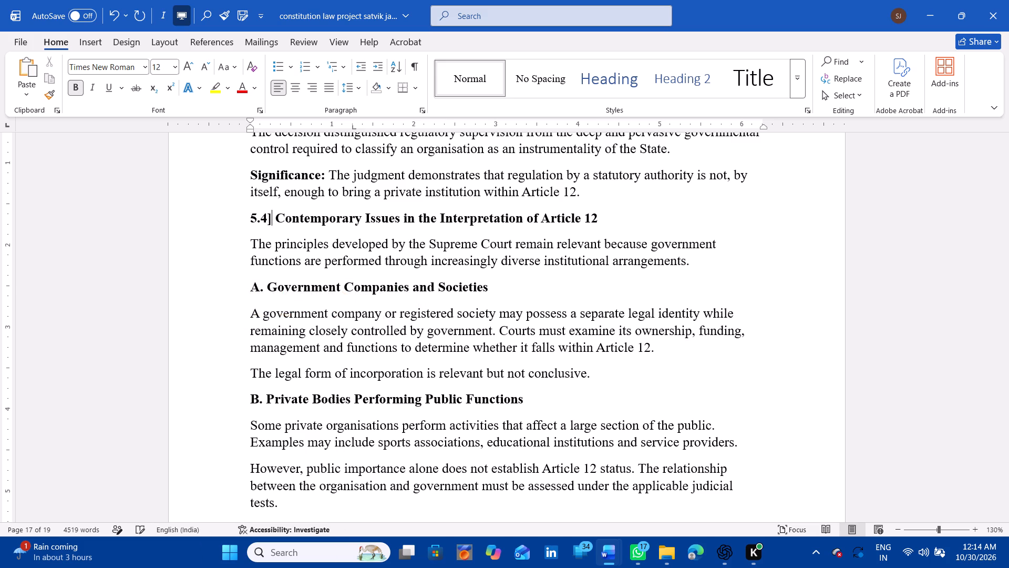
key(BackSpace)
key(equal)
key(BackSpace)
text(==)
key(BackSpace)
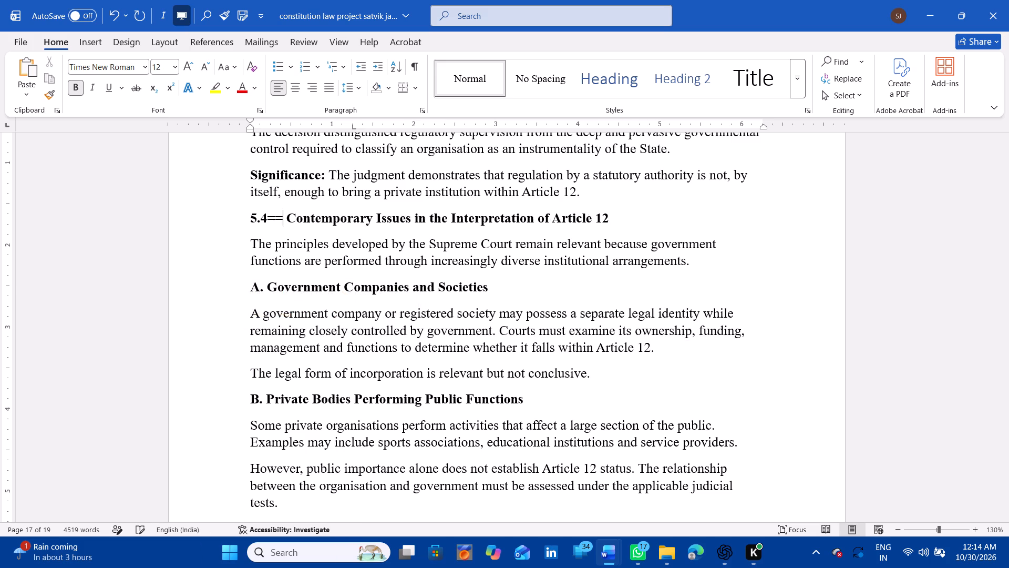
key(BackSpace)
key(BackSpace)
key(BackSpace)
key(BackSpace)
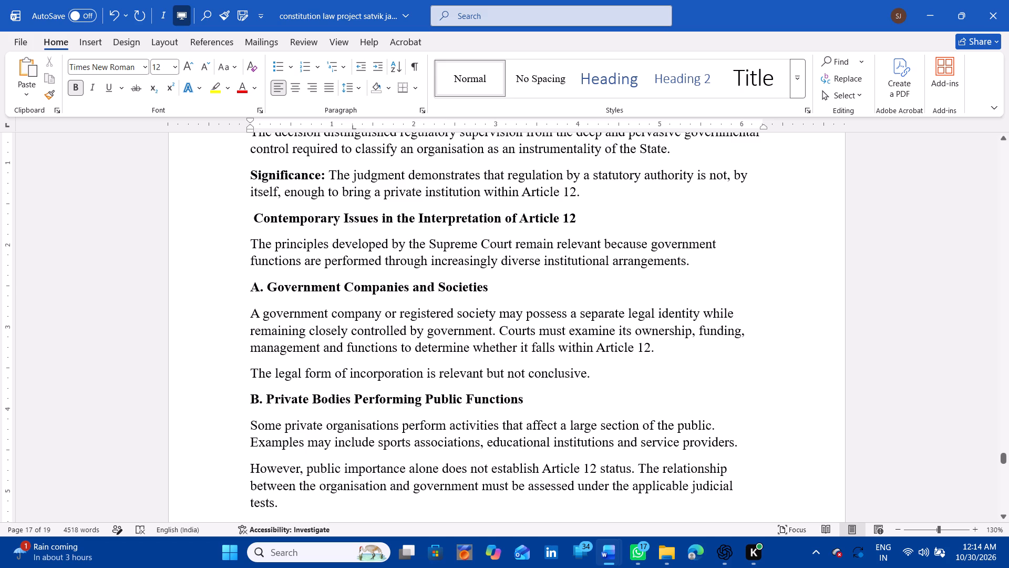
click(181, 226)
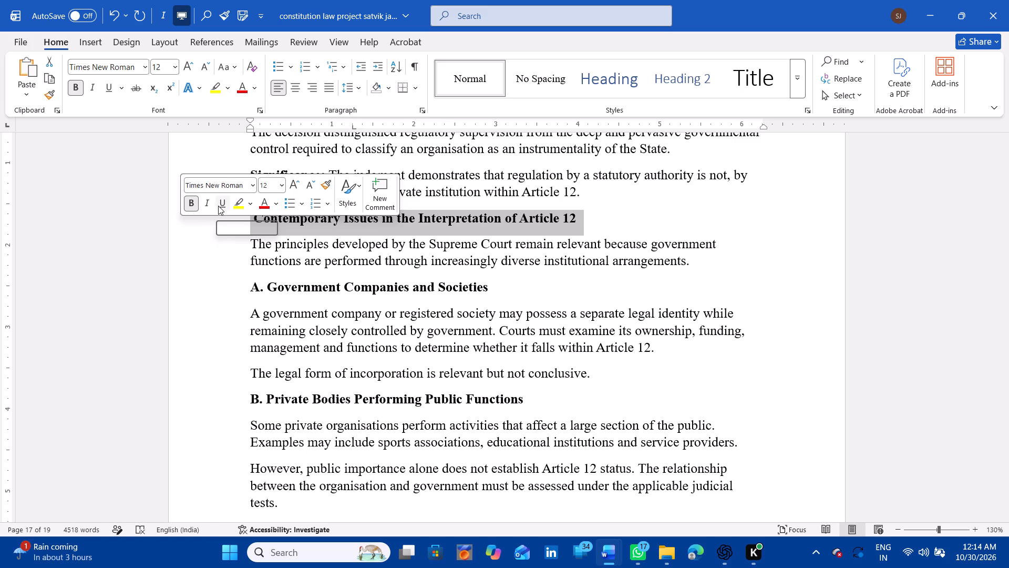
click(218, 206)
Delete the number 5.5 from the "Critical Analysis" heading and underline the heading.
scroll(225, 287, down, 2)
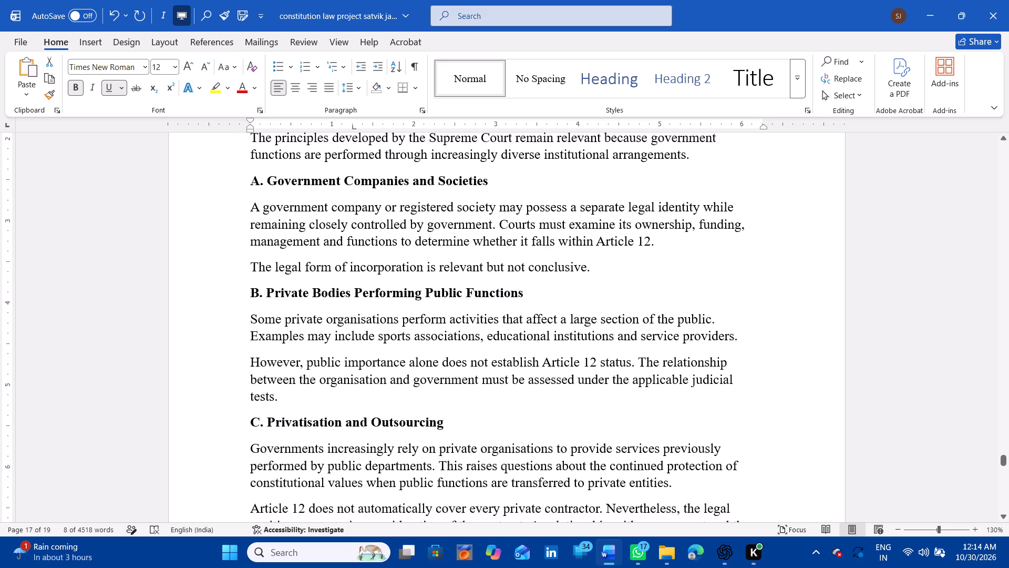
scroll(224, 272, down, 7)
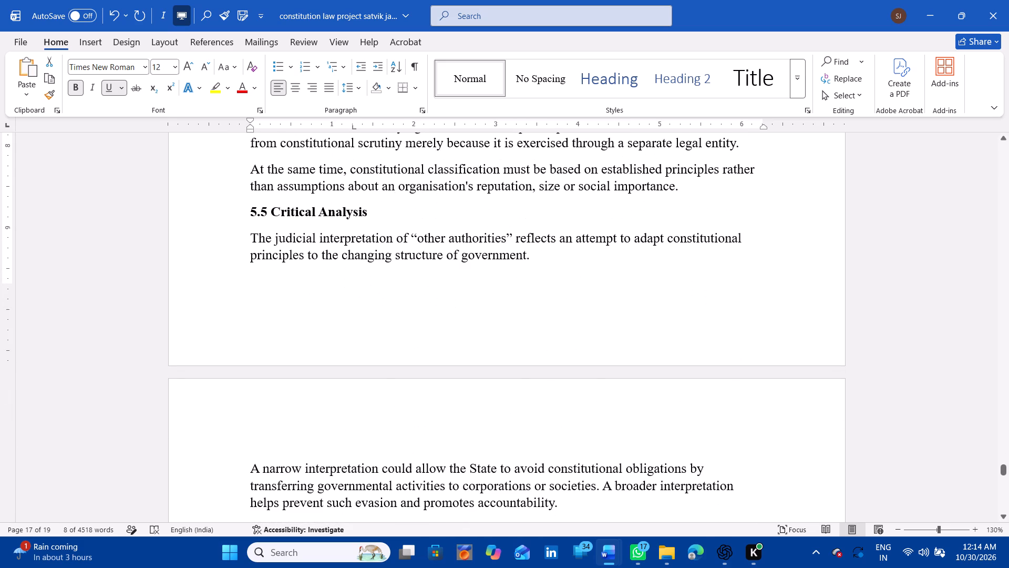
click(273, 212)
text(]])
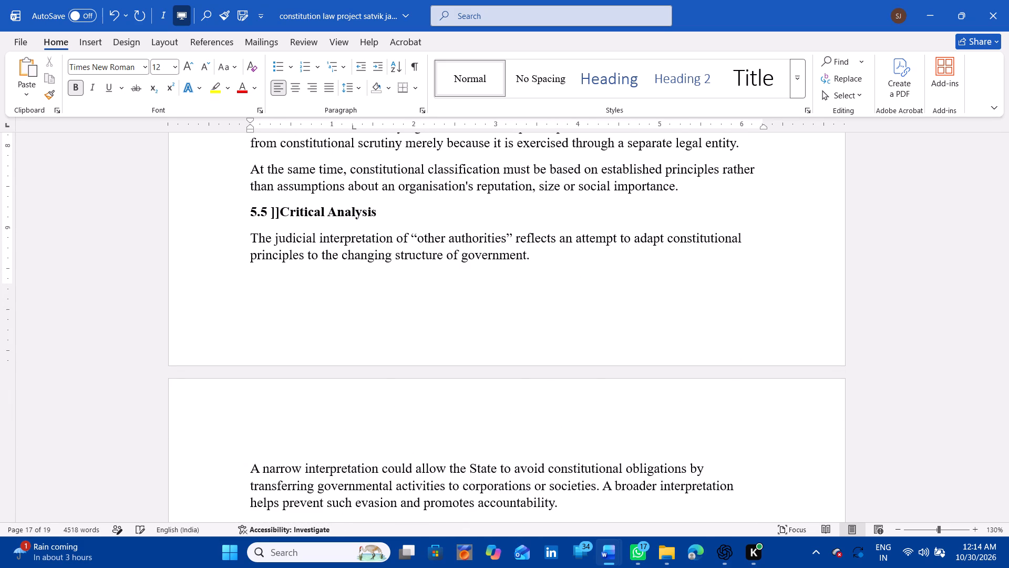
key(BackSpace)
key(BackSpace)
key(BackSpace)
key(BackSpace)
key(BackSpace)
key(BackSpace)
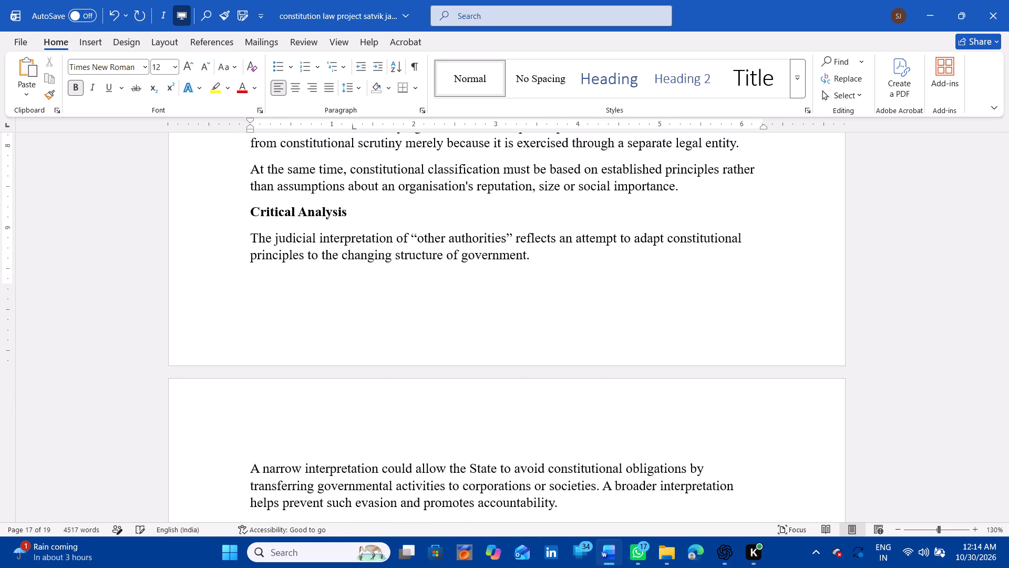
click(170, 213)
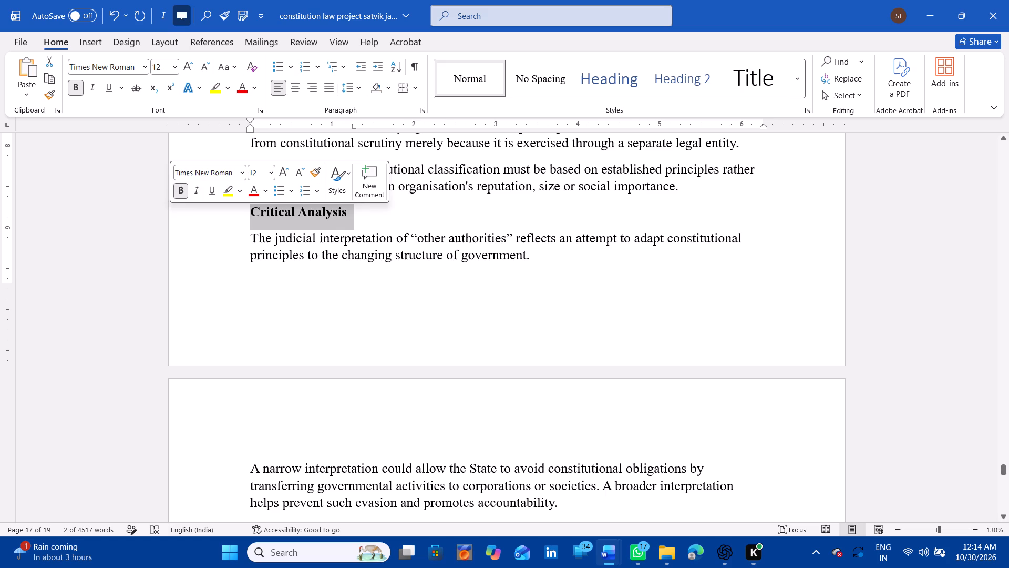
key(ctrl+u)
Insert blank lines after the last Chapter 5 paragraph so that the "CHAPTER 6: CONCLUSION" title starts on a new page.
scroll(170, 213, down, 8)
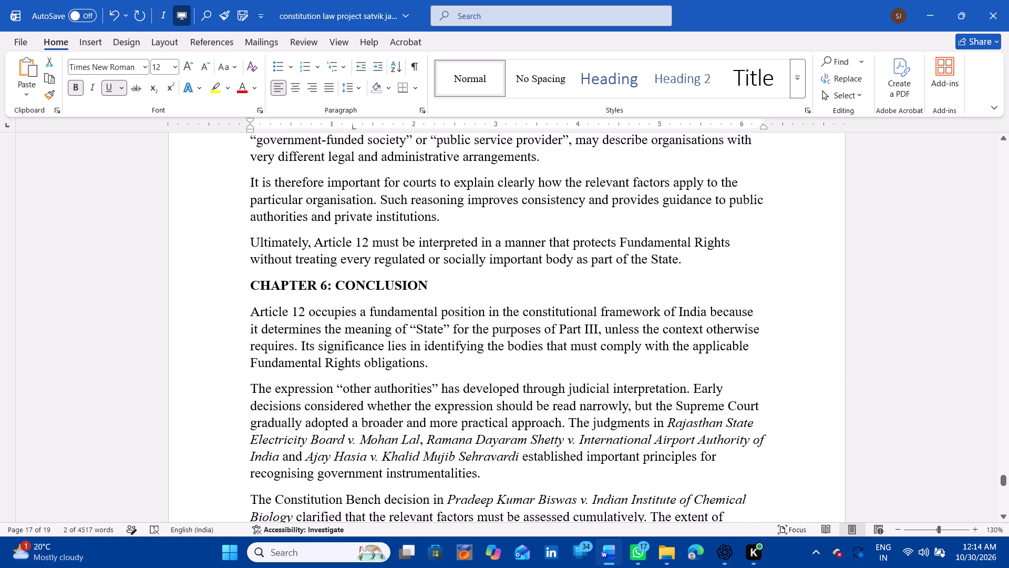
click(687, 262)
key(Return)
key(Return)
key(Return)
key(Return)
key(Return)
key(Return)
key(Return)
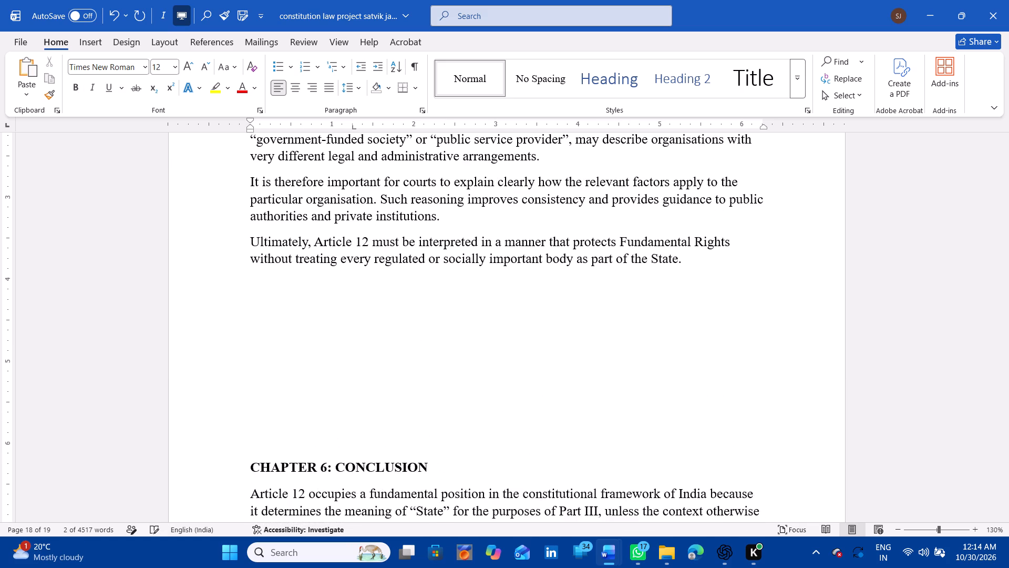
key(Return)
key(Return)
key(Return)
key(Return)
key(Return)
key(Return)
key(Return)
key(Return)
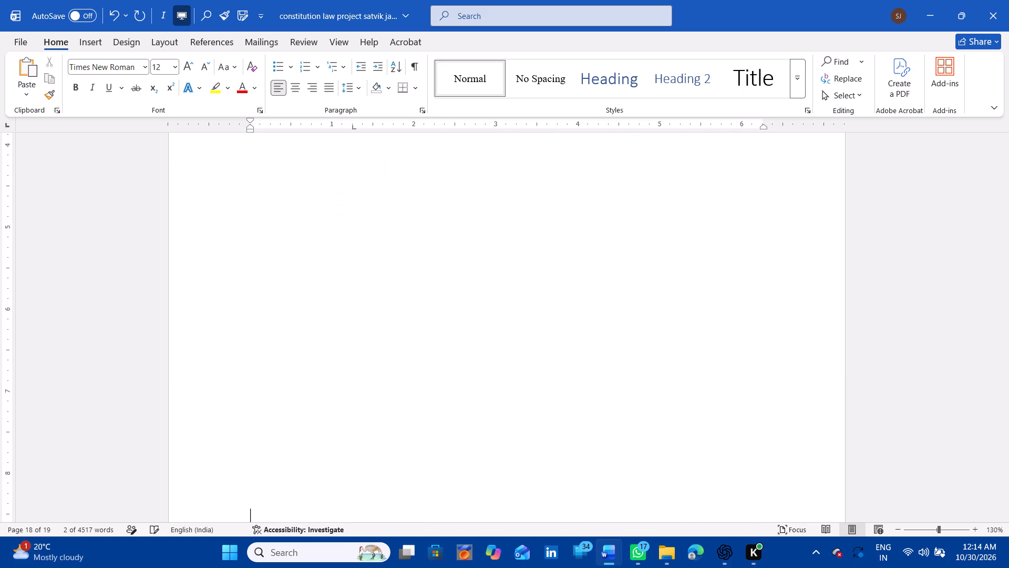
key(Return)
key(Return)
key(Return)
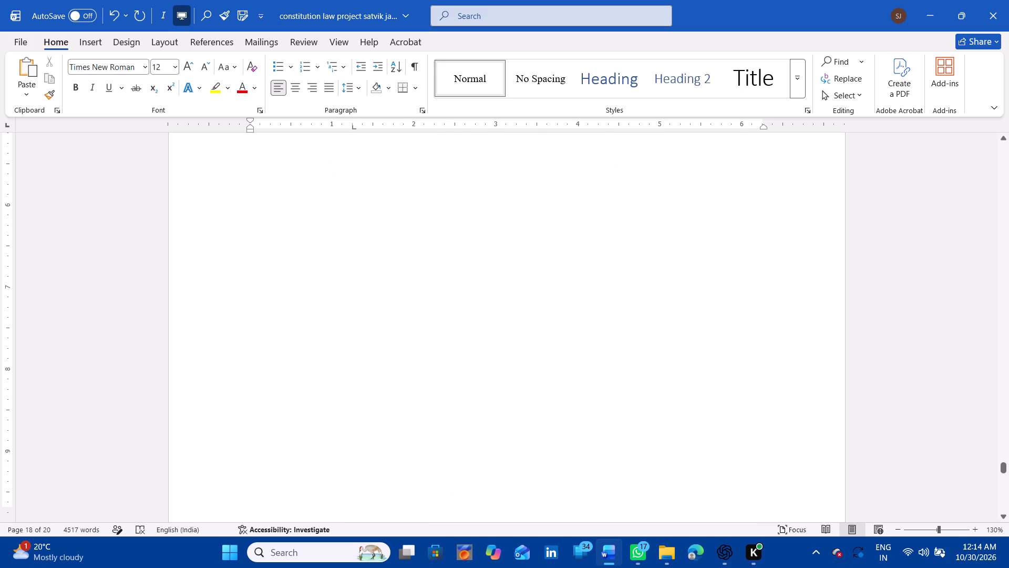
scroll(687, 262, down, 4)
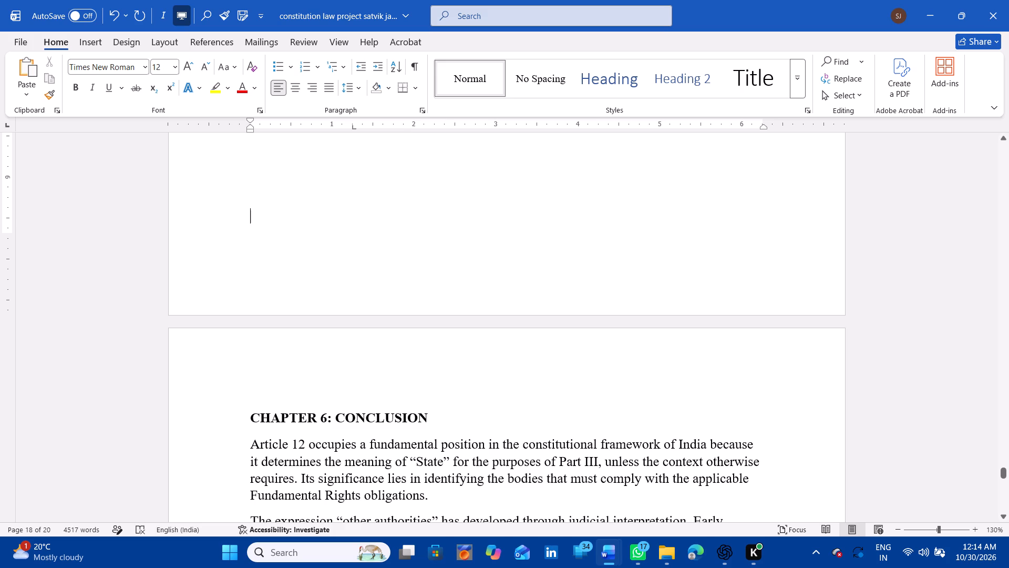
key(BackSpace)
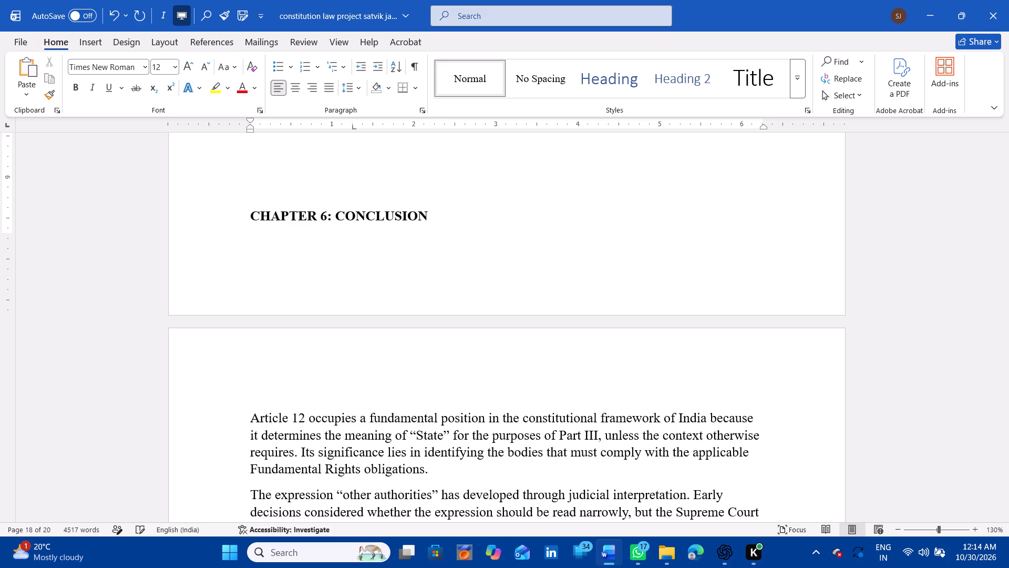
key(Return)
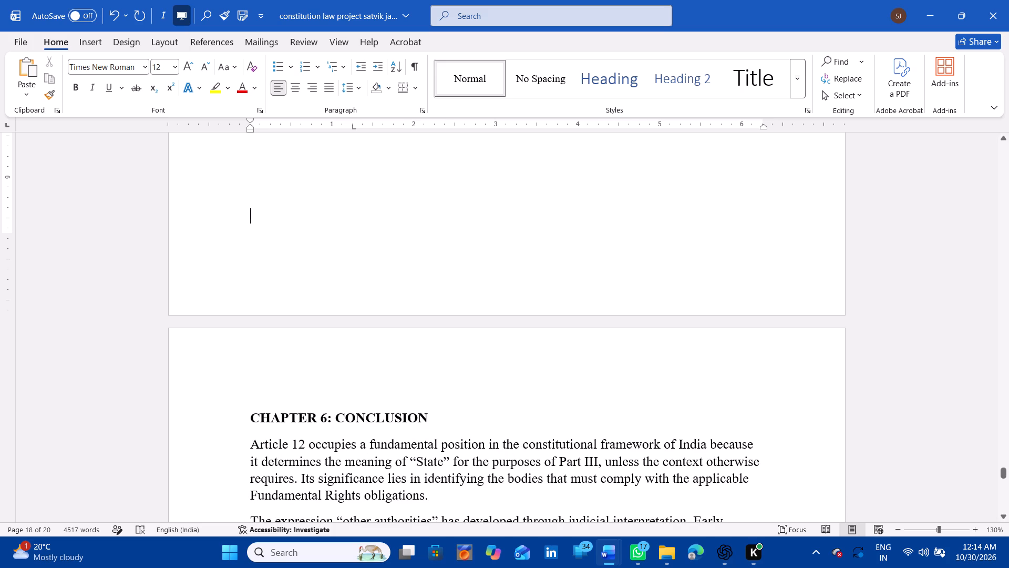
Split the Chapter 6 title into two lines after "CHAPTER 6:", centre both lines and set them to 14 pt.
click(331, 419)
key(Return)
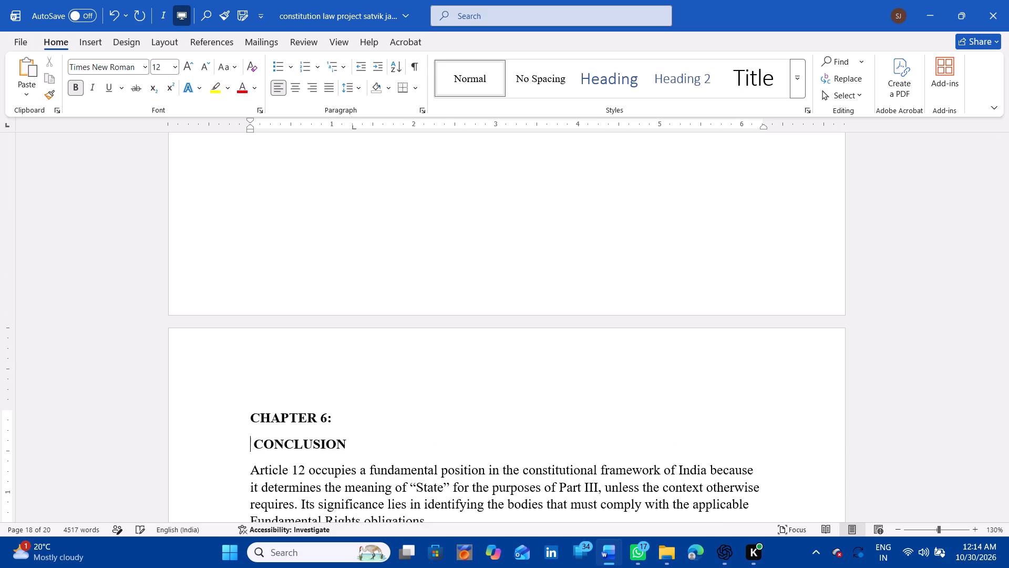
drag(209, 420, 213, 453)
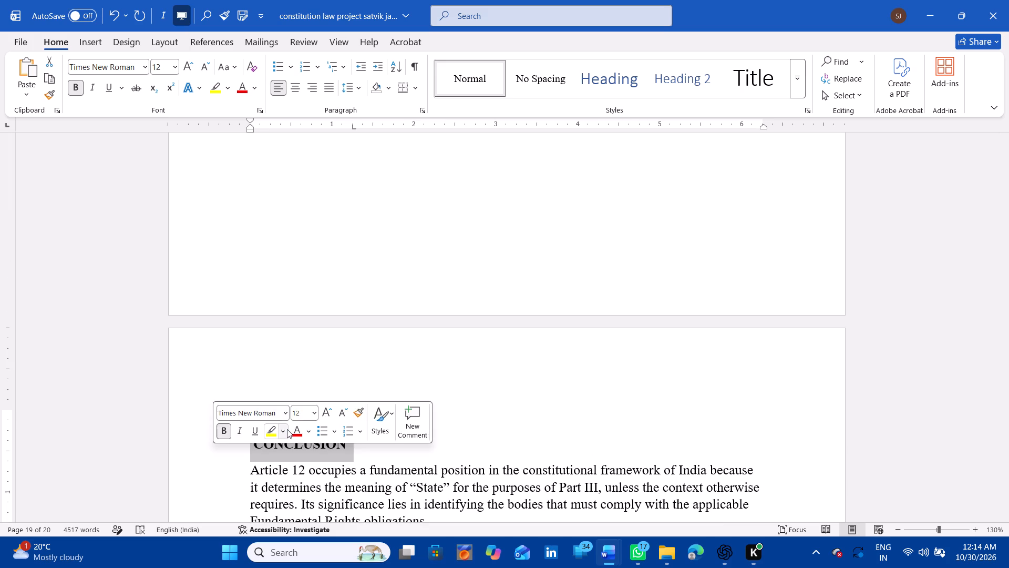
click(296, 85)
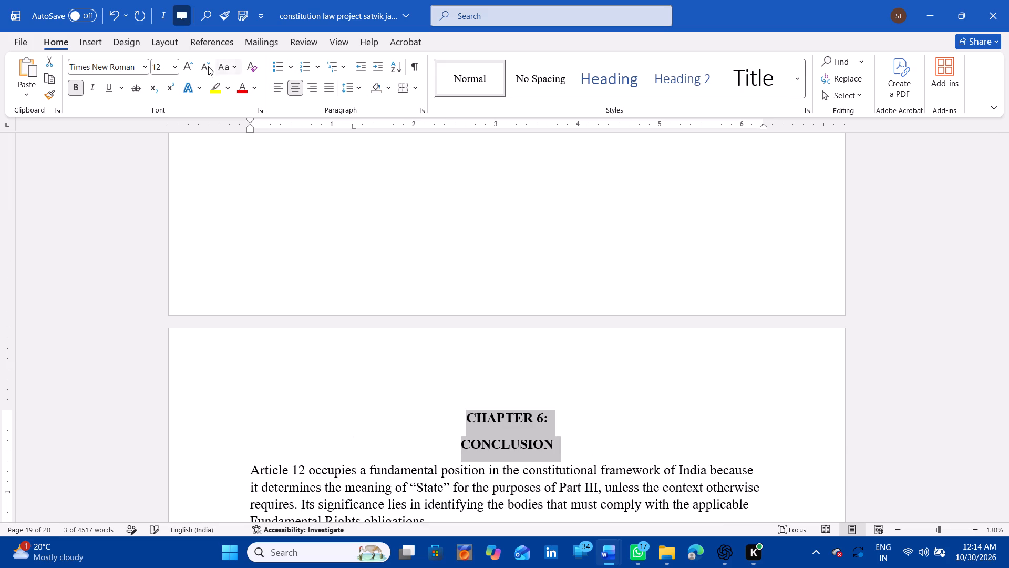
click(188, 69)
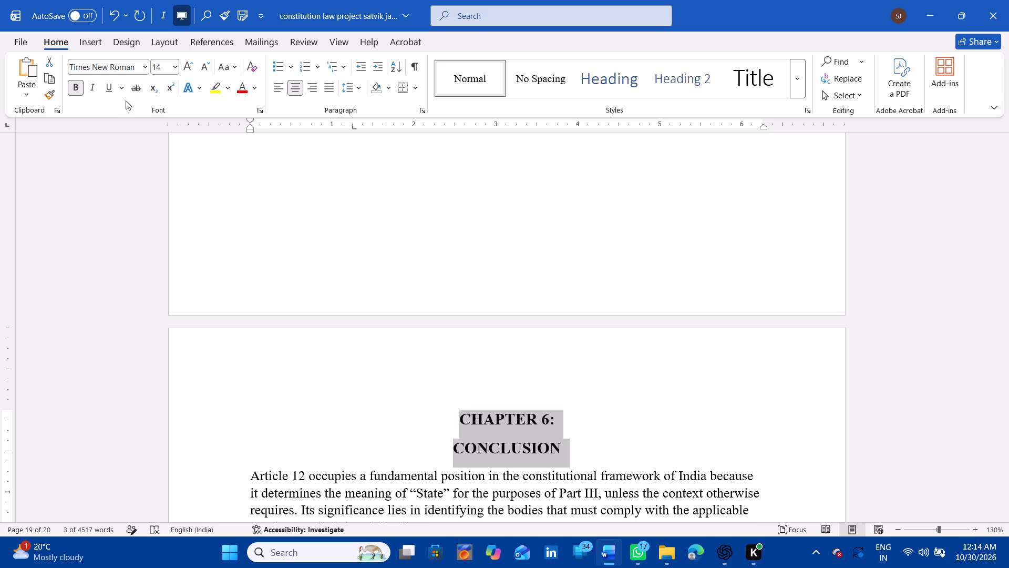
Delete the horizontal line between the end of the conclusion and the "BIBLIOGRAPHY" heading.
scroll(339, 271, down, 4)
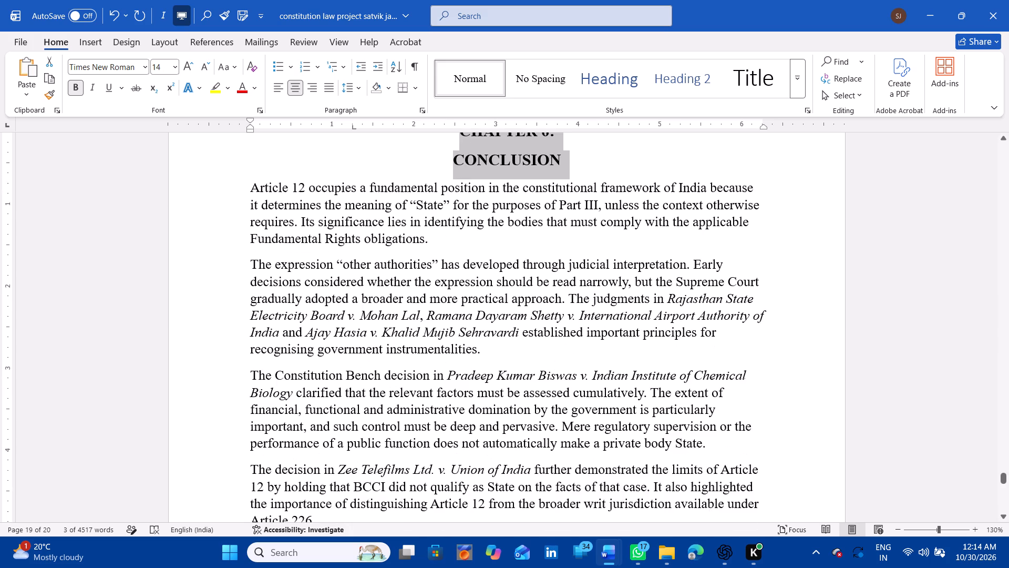
scroll(339, 271, down, 6)
scroll(442, 197, right, 1)
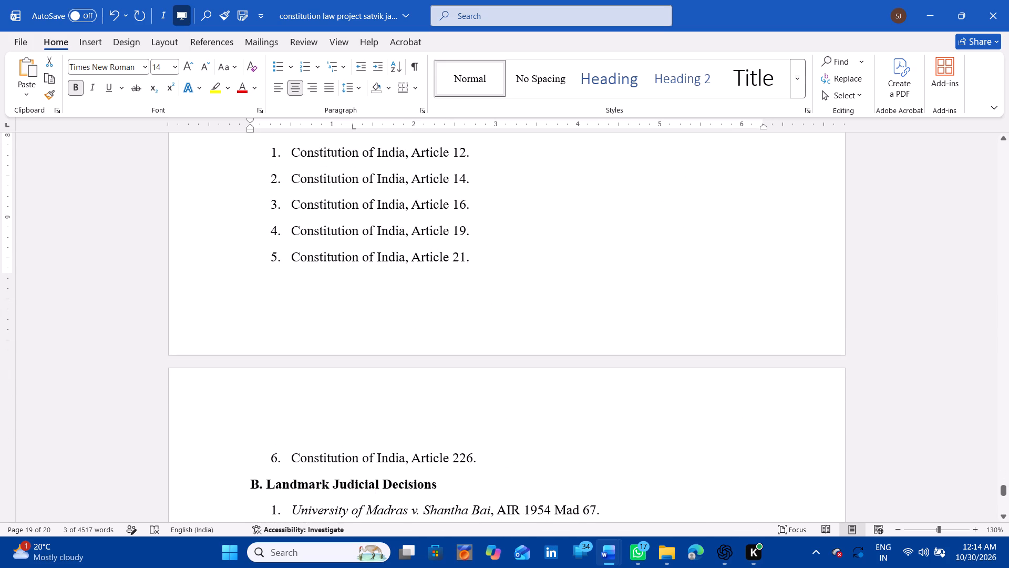
click(515, 187)
scroll(449, 195, up, 1)
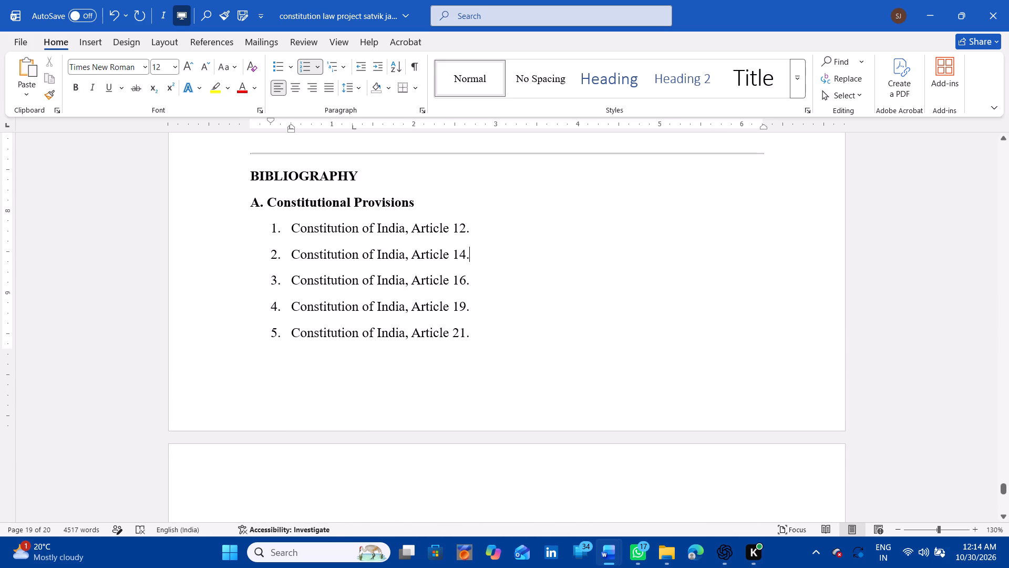
scroll(448, 204, up, 1)
click(448, 204)
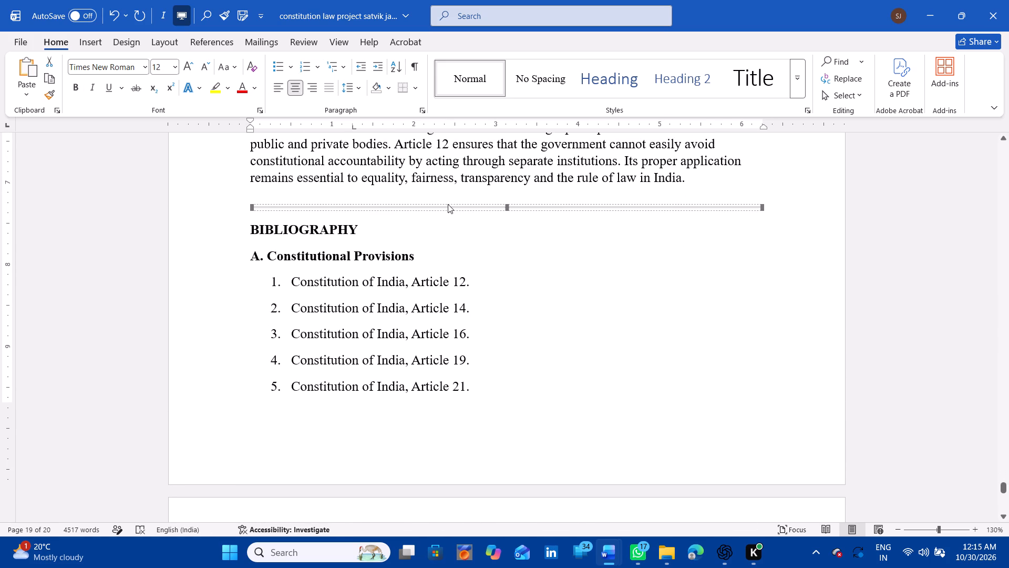
key(Delete)
Insert blank lines above the "BIBLIOGRAPHY" heading so that it starts on a new page.
key(Return)
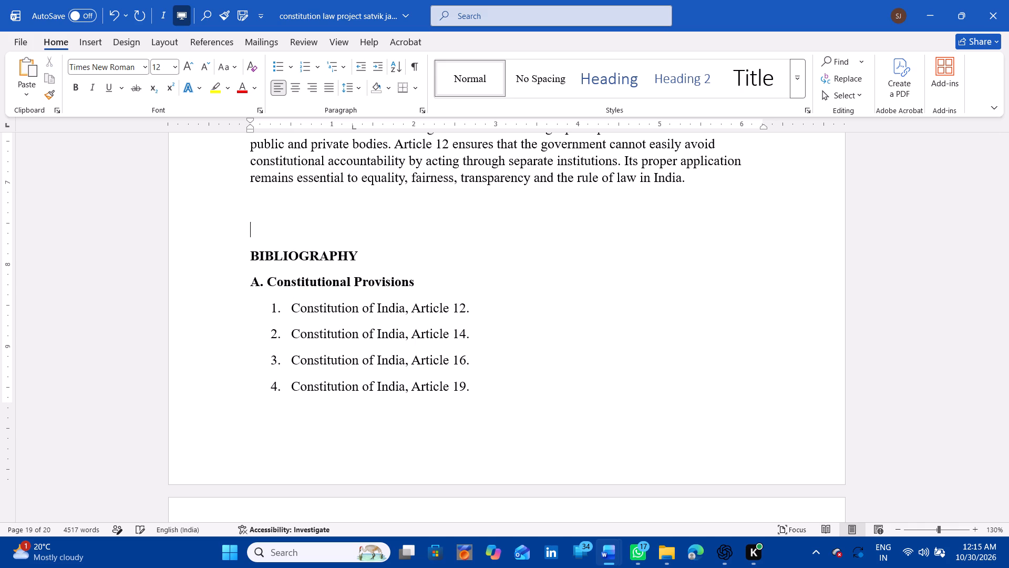
key(Return)
key(Return)
key(Return)
key(Return)
key(Return)
key(Return)
Centre the "BIBLIOGRAPHY" heading at the top of its page.
scroll(448, 204, down, 1)
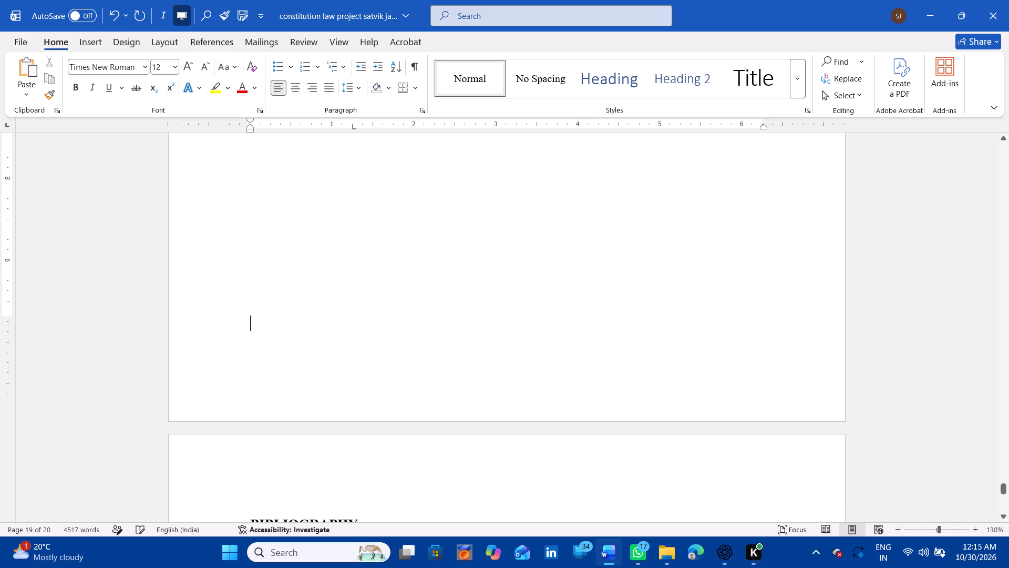
scroll(448, 204, down, 2)
click(238, 239)
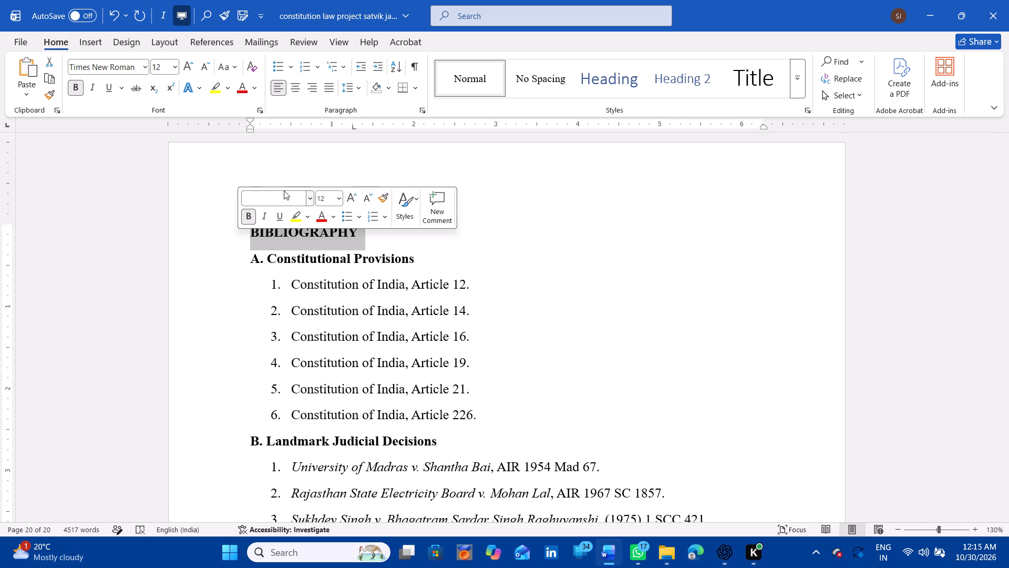
click(292, 87)
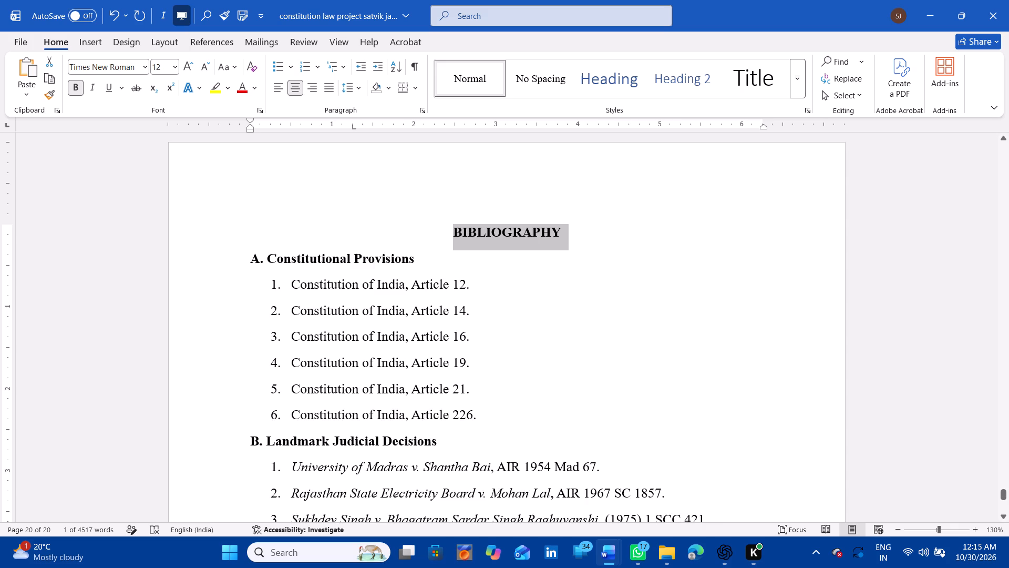
Delete the label "A." from the "Constitutional Provisions" heading, keeping the heading left-aligned on its own line below "BIBLIOGRAPHY".
scroll(375, 288, down, 1)
click(264, 227)
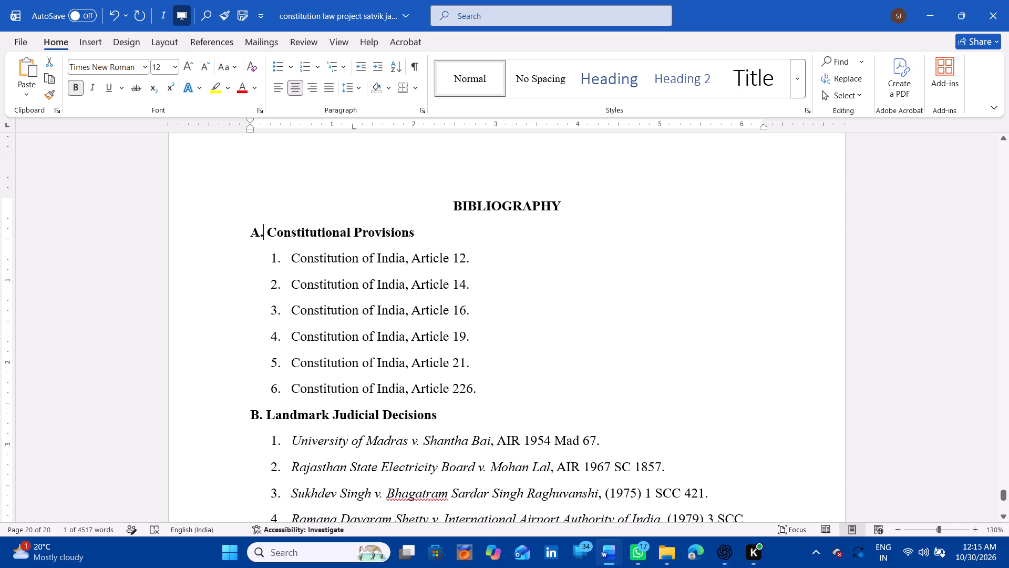
key(BackSpace)
key(BackSpace)
key(BackSpace)
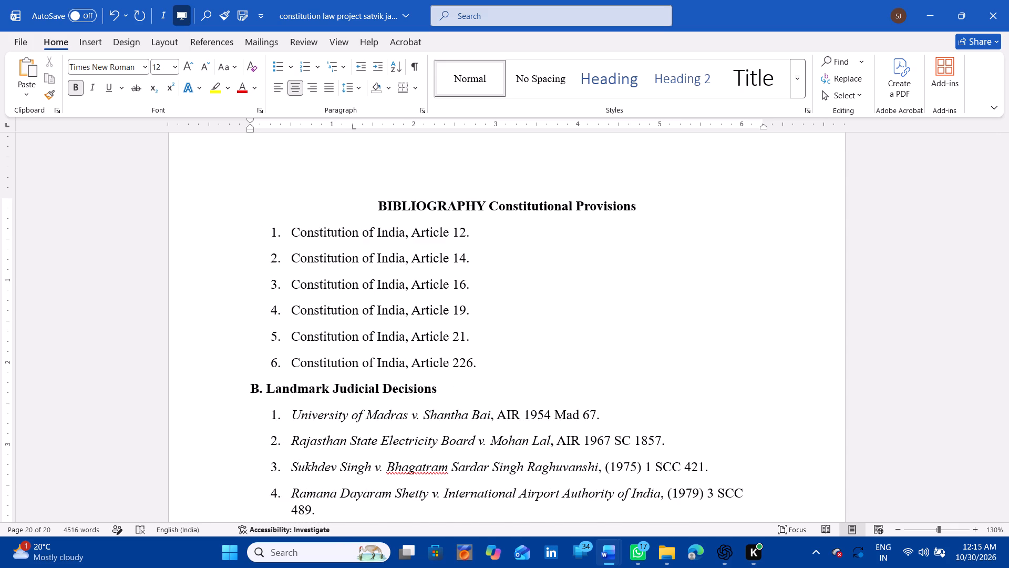
key(Return)
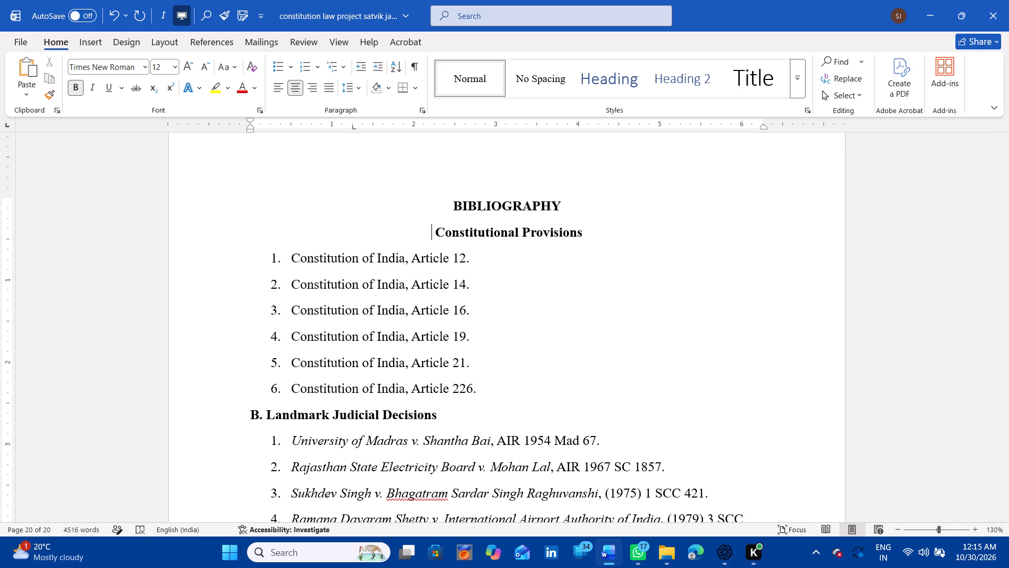
click(279, 92)
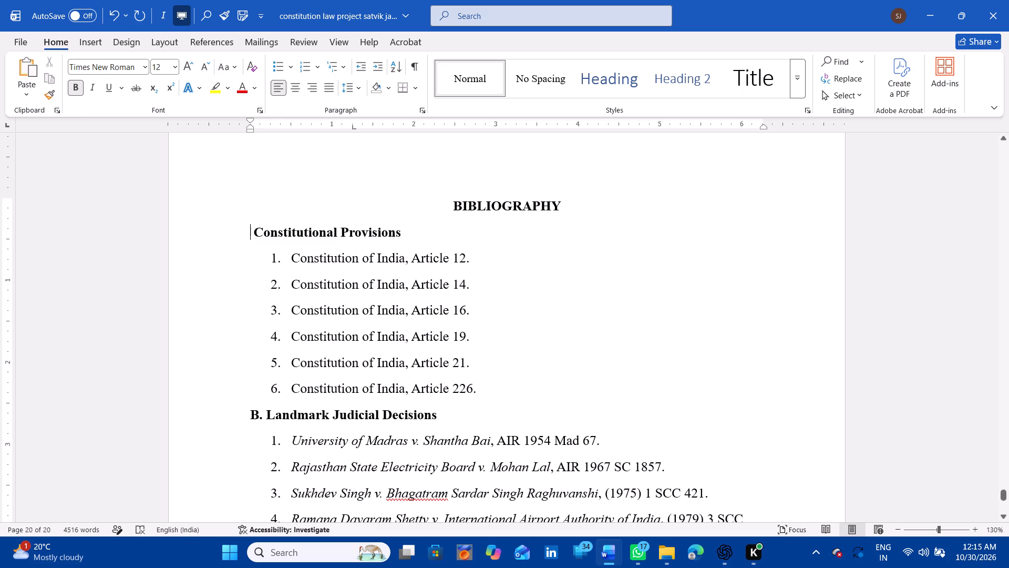
Underline the "Constitutional Provisions" heading in the bibliography.
click(206, 230)
key(ctrl+u)
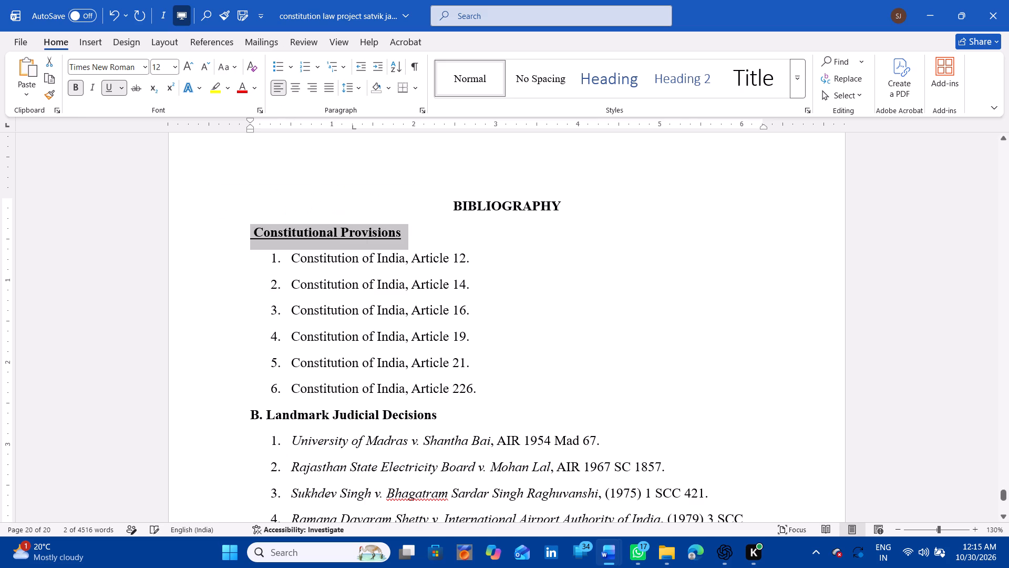
Delete the letter "B" from the "Landmark Judicial Decisions" heading, keeping the heading unnumbered and left-aligned on its own line.
scroll(220, 301, down, 1)
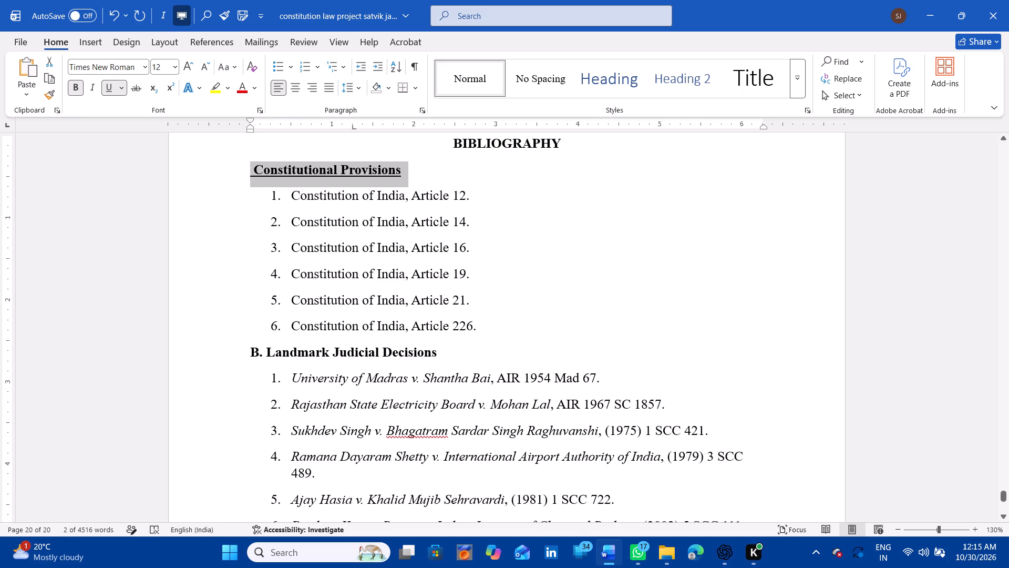
click(261, 351)
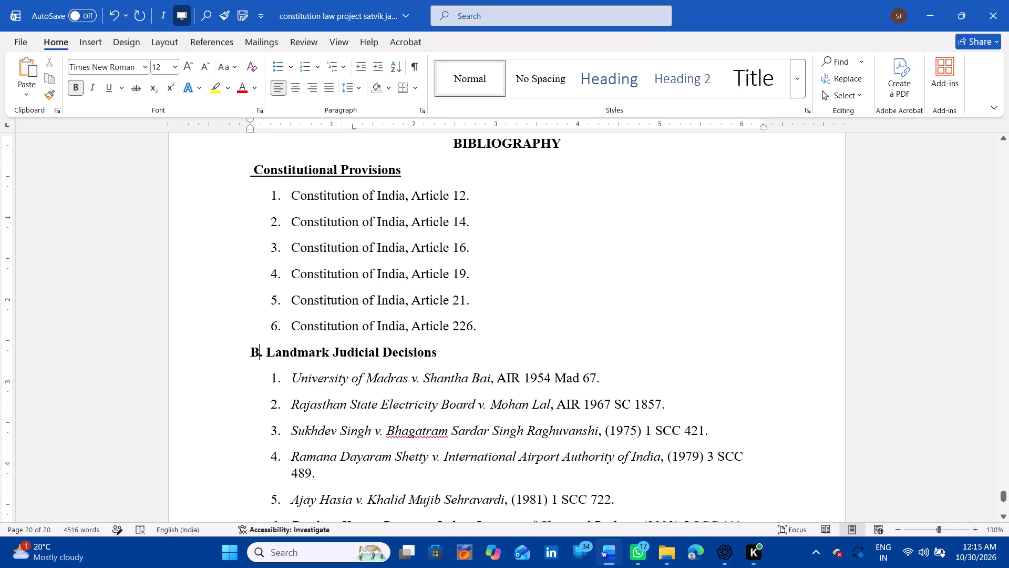
key(BackSpace)
key(BackSpace)
key(Return)
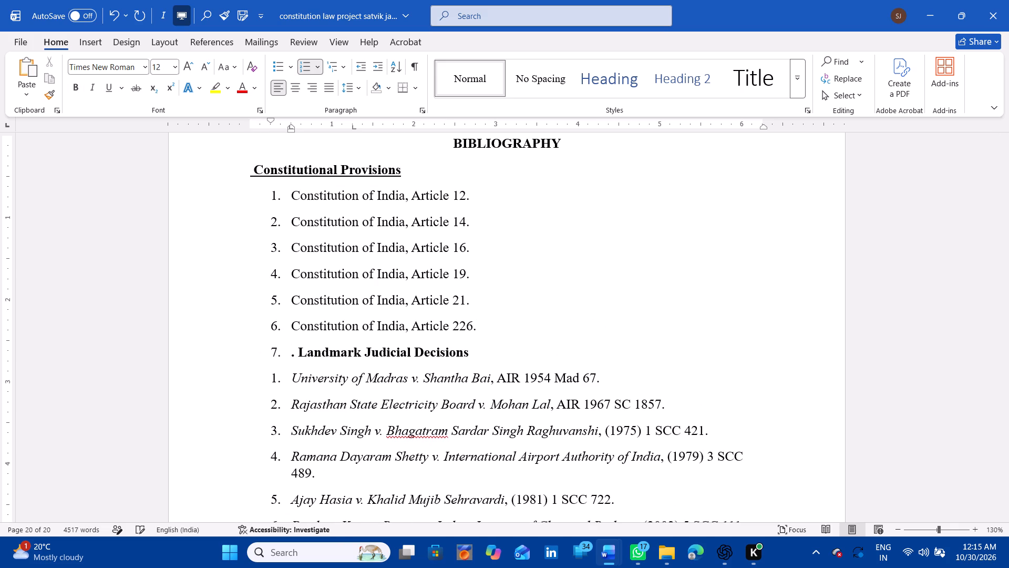
key(Return)
key(BackSpace)
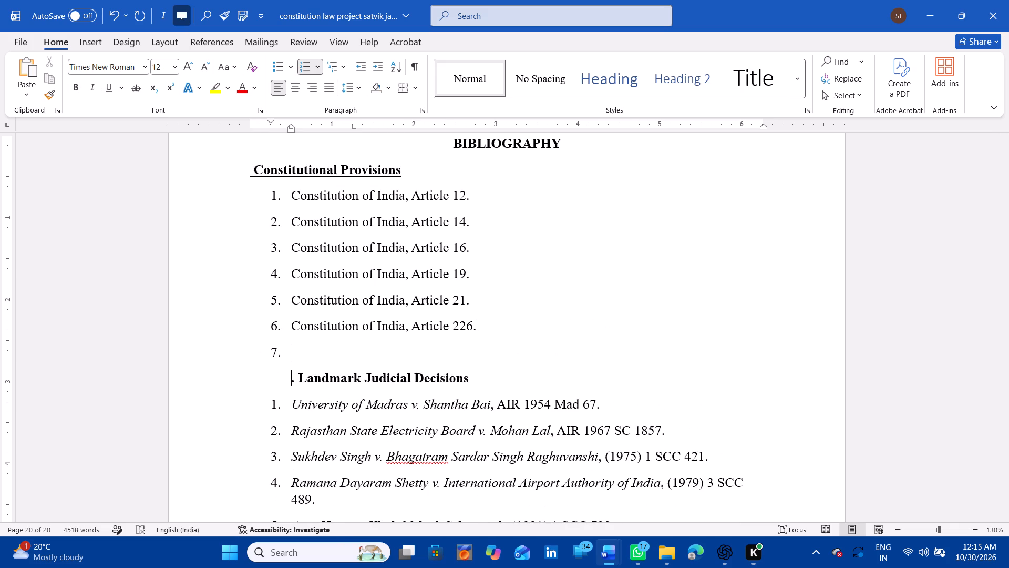
key(BackSpace)
key(BackSpace)
key(BackSpace)
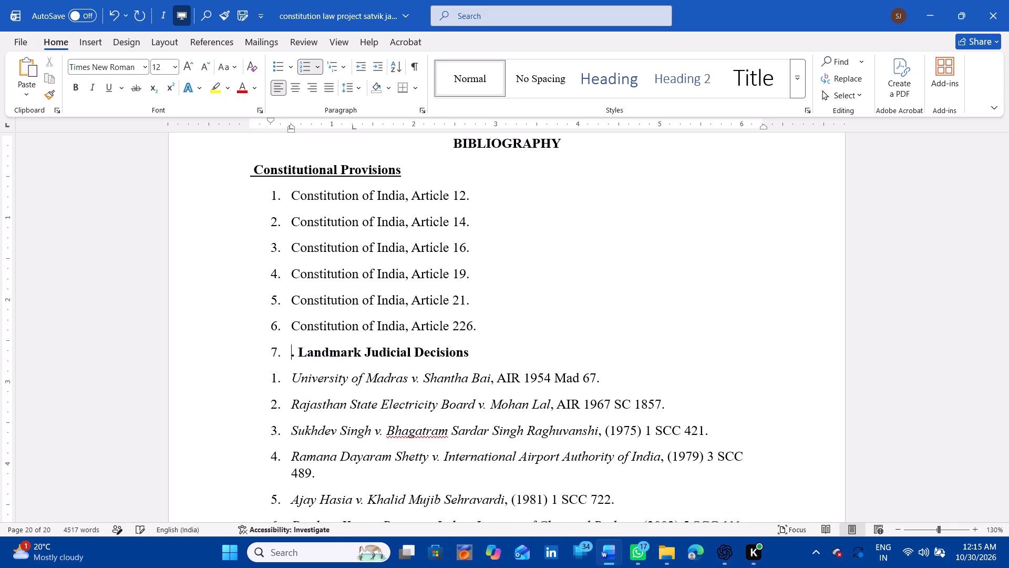
key(BackSpace)
key(BackSpace)
key(BackSpace)
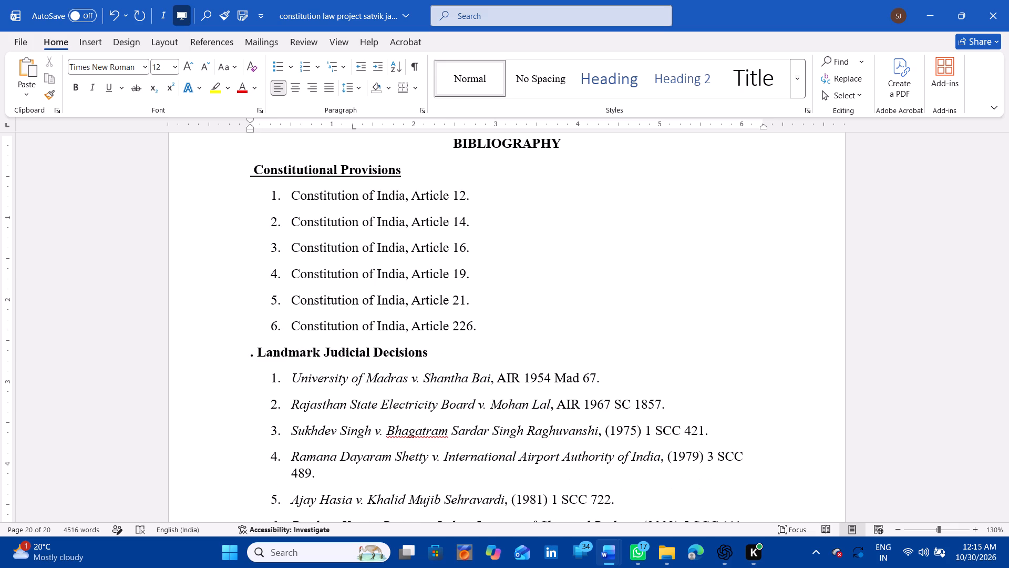
Underline the "Landmark Judicial Decisions" heading.
click(178, 352)
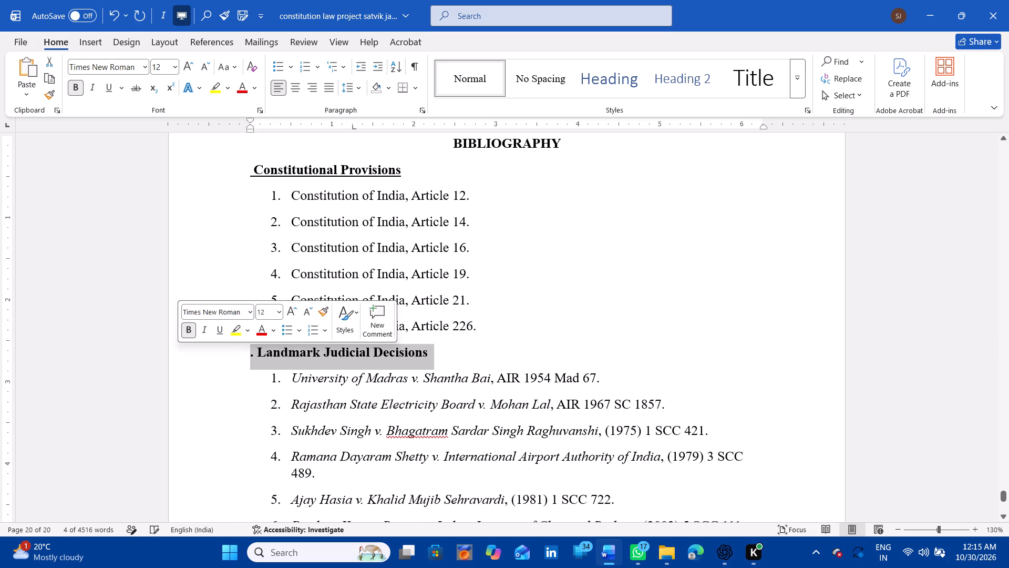
key(ctrl+u)
Delete the Reference Materials entries between "Indian Constitutional Law" and the Supreme Court of India website, leaving no blank line.
scroll(178, 352, down, 2)
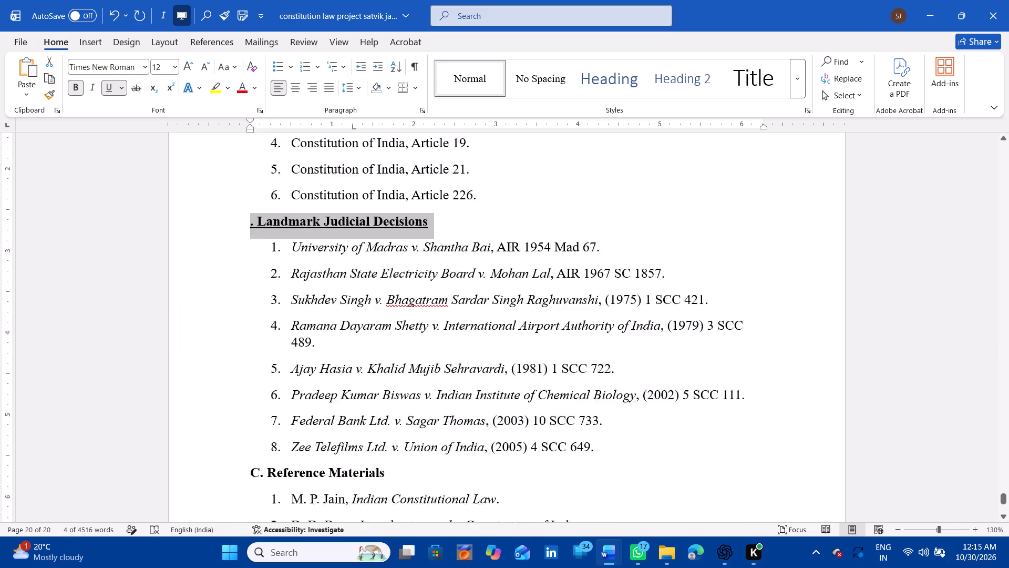
scroll(178, 352, down, 3)
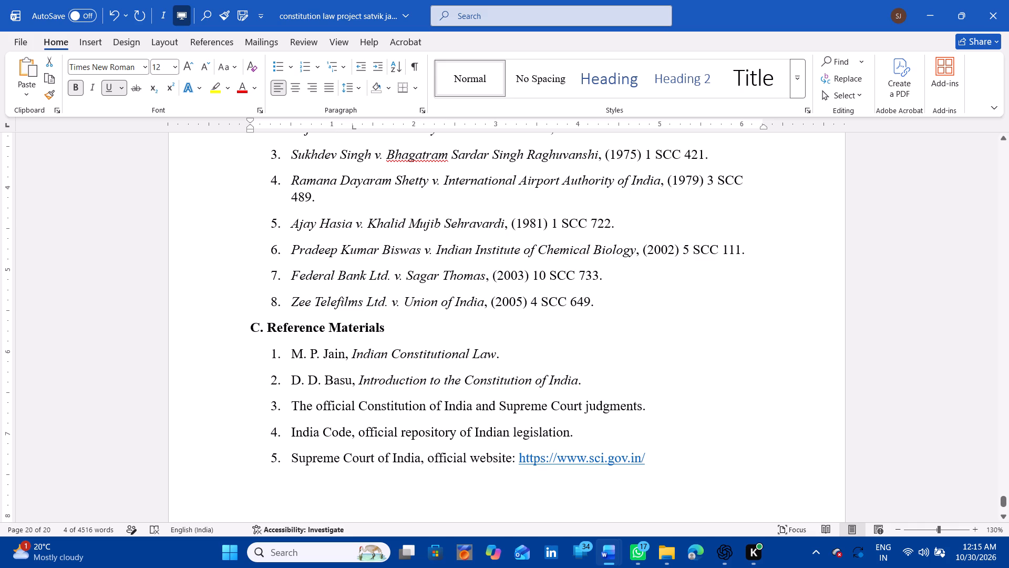
click(596, 434)
key(BackSpace)
key(BackSpace)
key(BackSpace)
key(BackSpace)
key(BackSpace)
key(BackSpace)
key(BackSpace)
key(BackSpace)
key(BackSpace)
key(BackSpace)
key(BackSpace)
key(BackSpace)
key(BackSpace)
key(BackSpace)
key(BackSpace)
key(BackSpace)
key(BackSpace)
key(BackSpace)
key(BackSpace)
key(BackSpace)
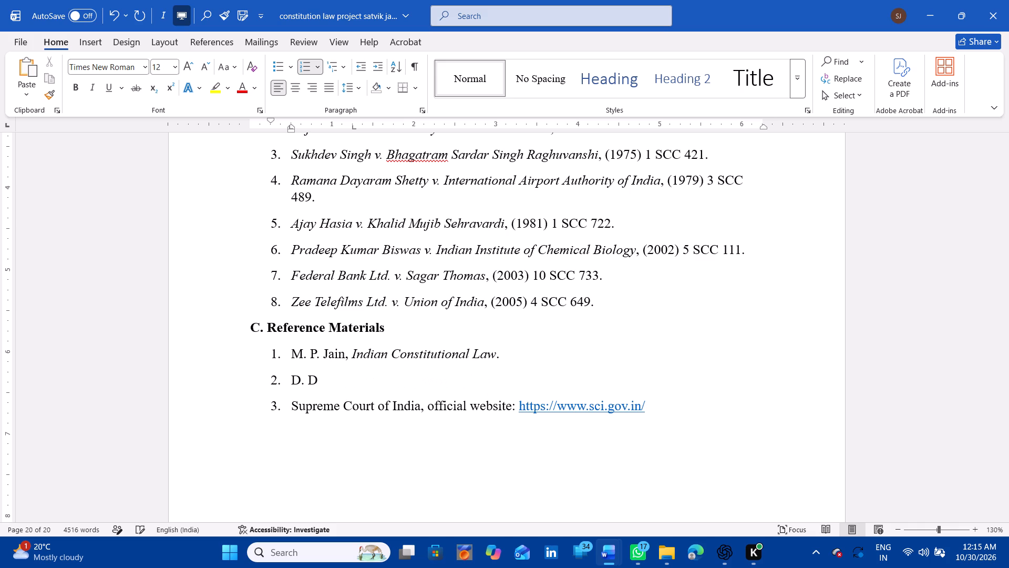
key(BackSpace)
key(BackSpace)
key(BackSpace)
key(BackSpace)
key(BackSpace)
key(BackSpace)
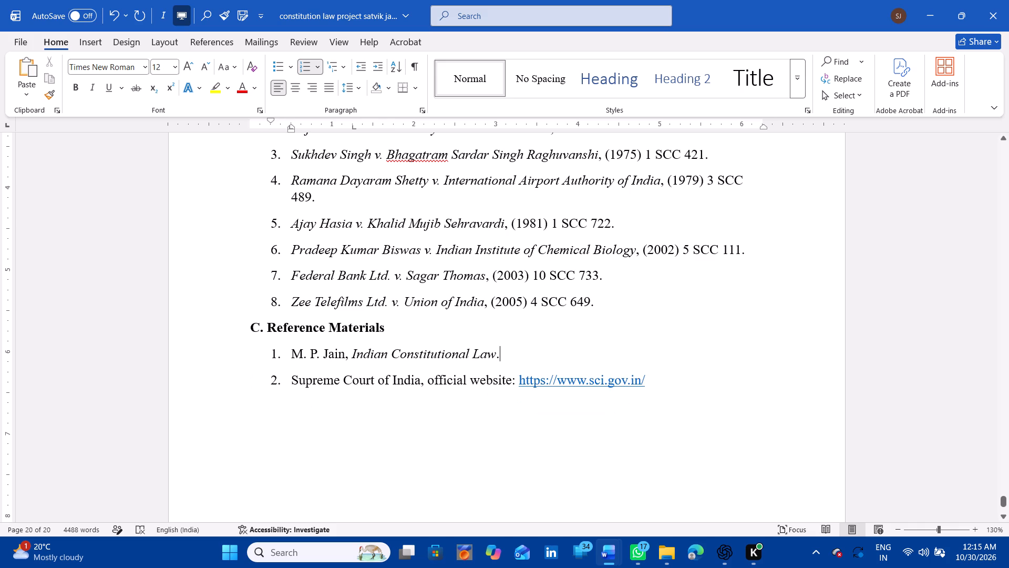
Delete the label "C." from the "Reference Materials" heading, keeping the heading left-aligned on its own line.
scroll(388, 279, up, 2)
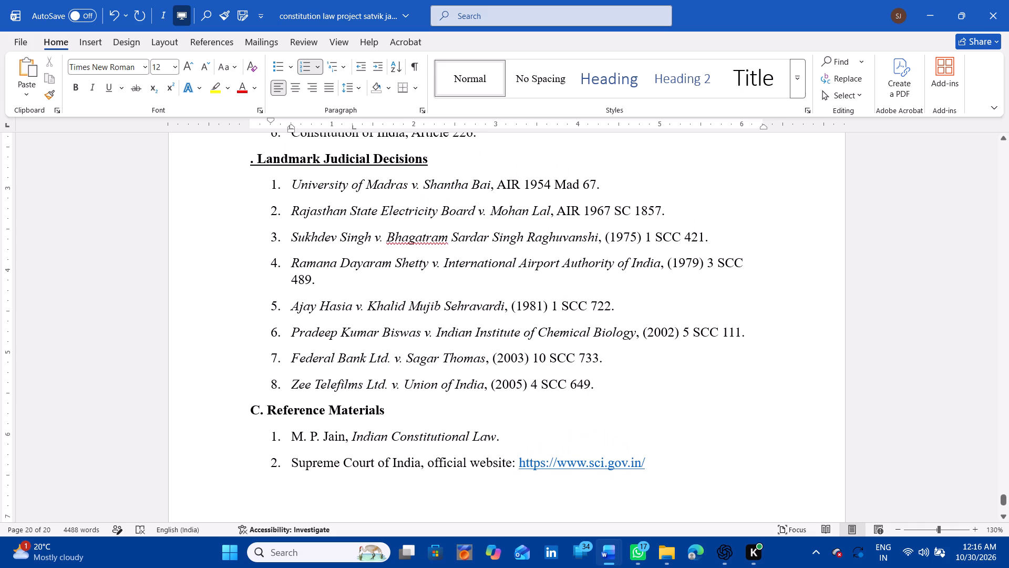
scroll(401, 451, up, 1)
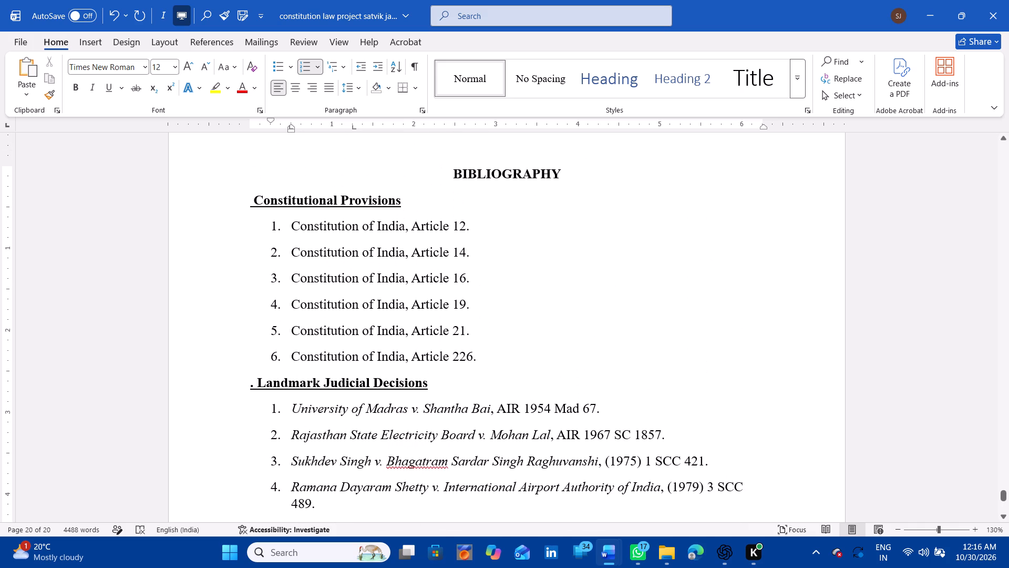
scroll(401, 451, up, 1)
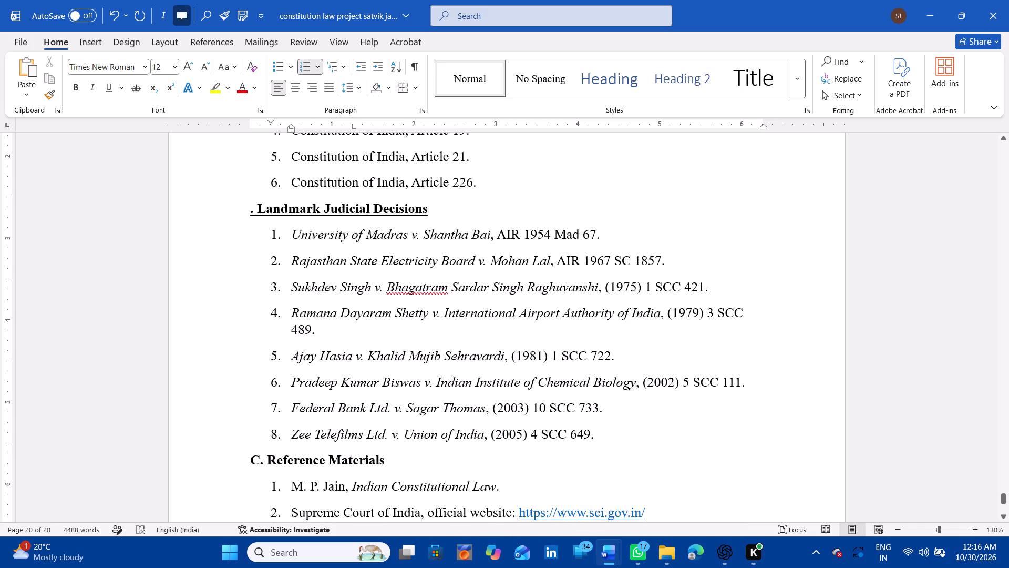
scroll(401, 451, down, 1)
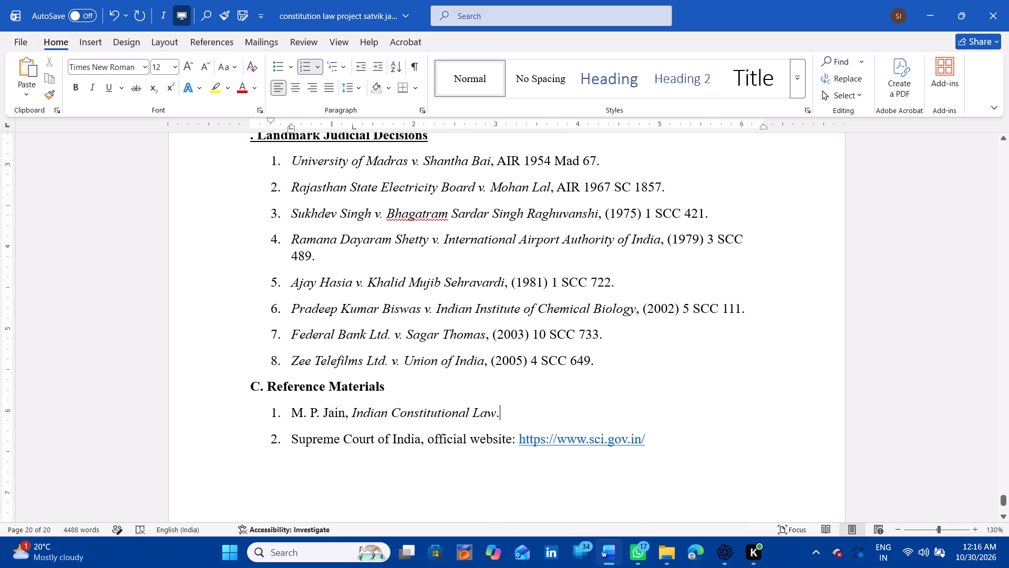
click(268, 386)
key(BackSpace)
key(BackSpace)
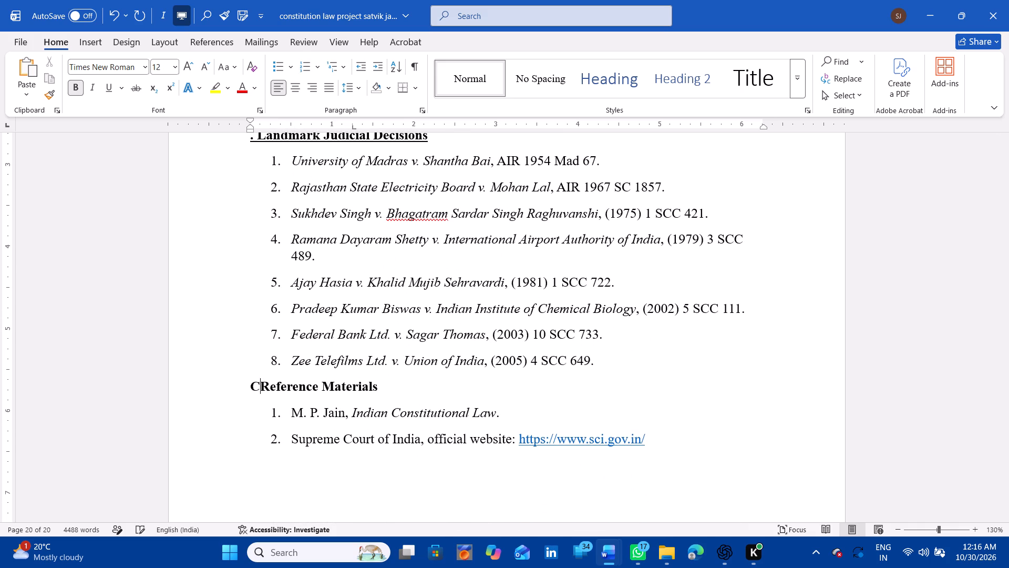
key(BackSpace)
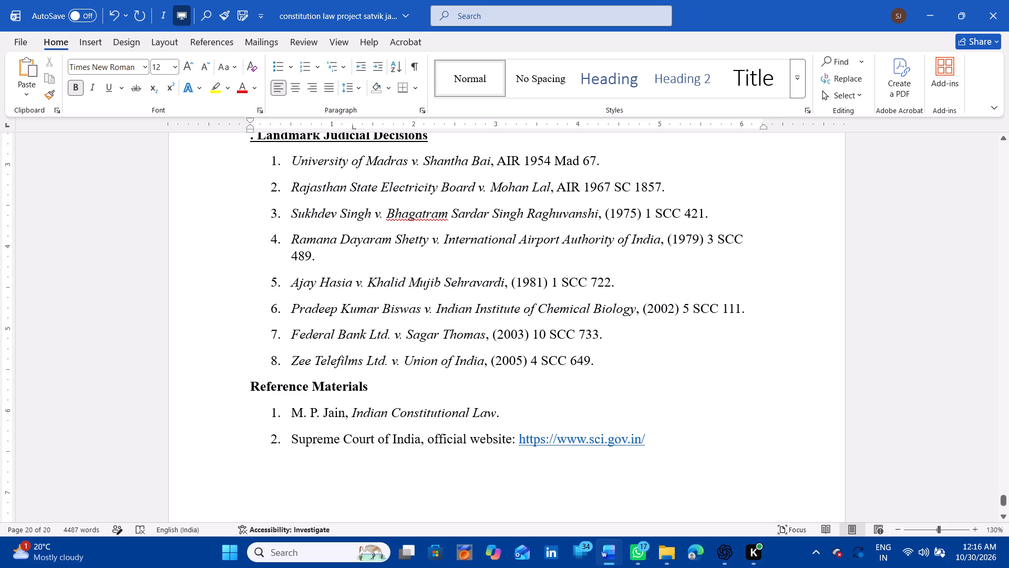
Underline the "Reference Materials" heading.
click(196, 391)
key(ctrl+u)
Increase the font size of the "BIBLIOGRAPHY" heading to 14.
scroll(196, 391, up, 7)
scroll(196, 391, down, 1)
scroll(196, 391, up, 1)
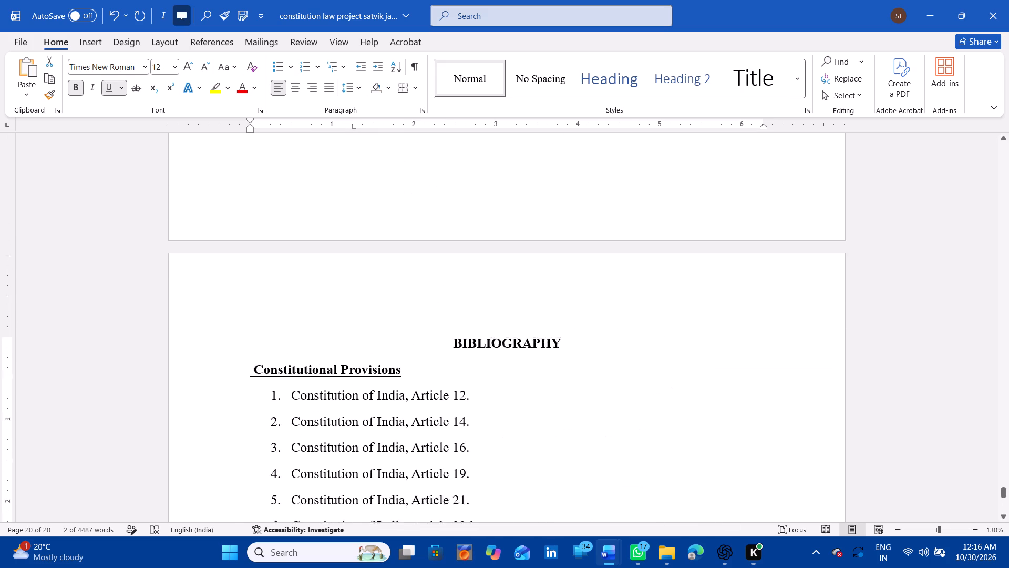
scroll(196, 391, up, 1)
click(166, 358)
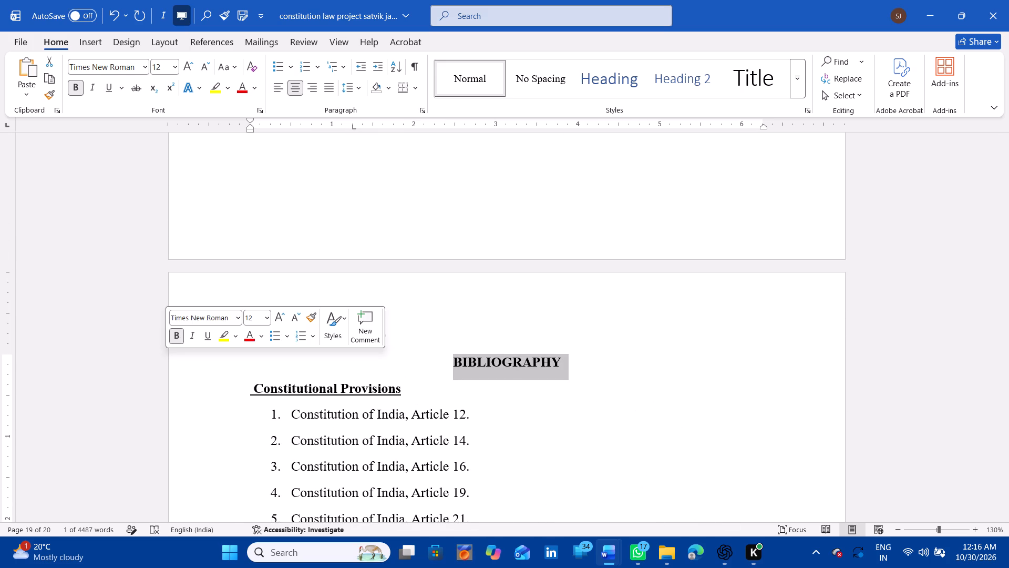
click(188, 65)
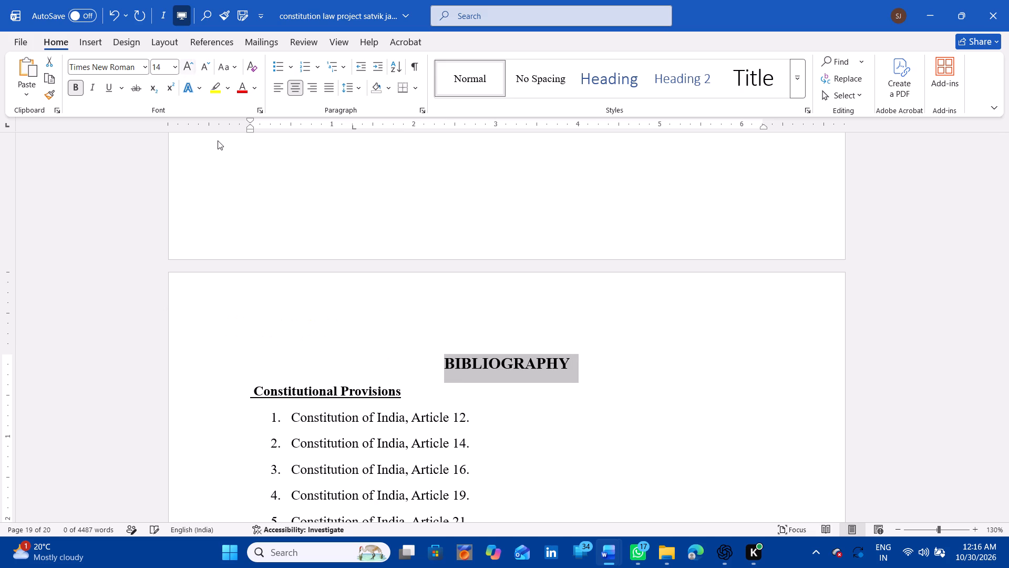
click(297, 360)
Insert centred page numbers at the bottom of the pages in the Plain Number 2 style and return to the document body.
scroll(297, 360, up, 5)
scroll(297, 360, down, 1)
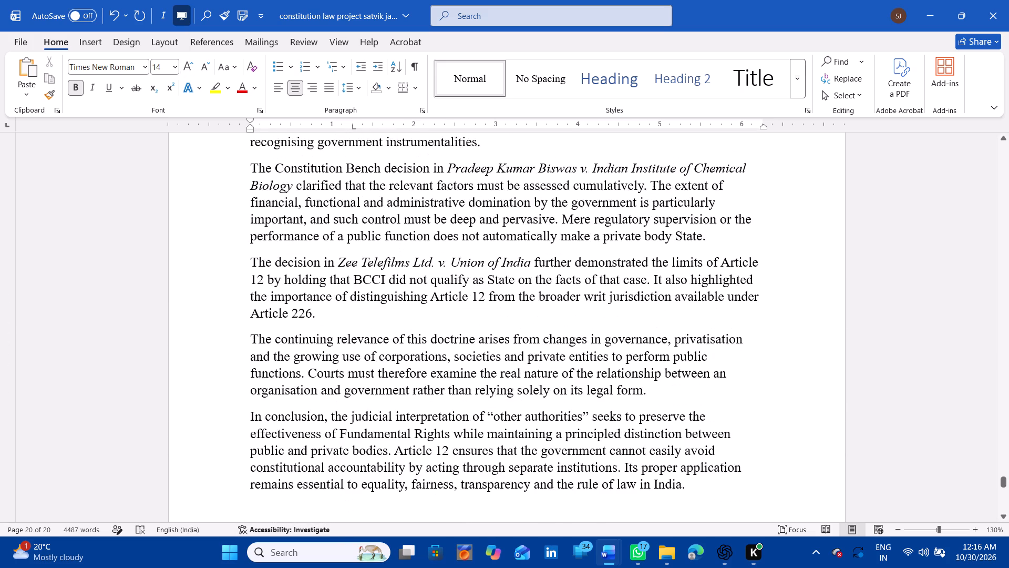
scroll(297, 360, down, 1)
click(85, 36)
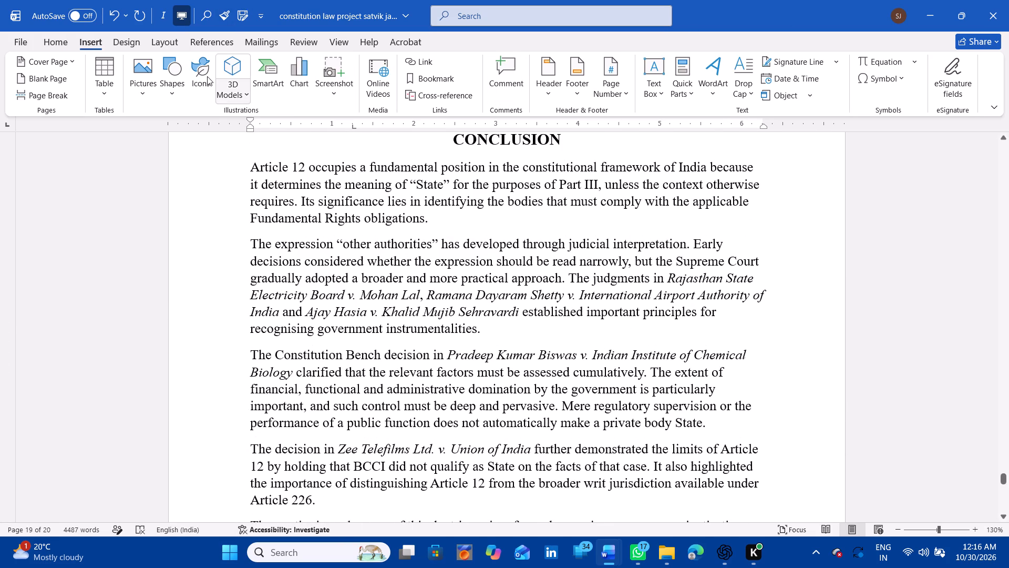
click(608, 87)
click(647, 133)
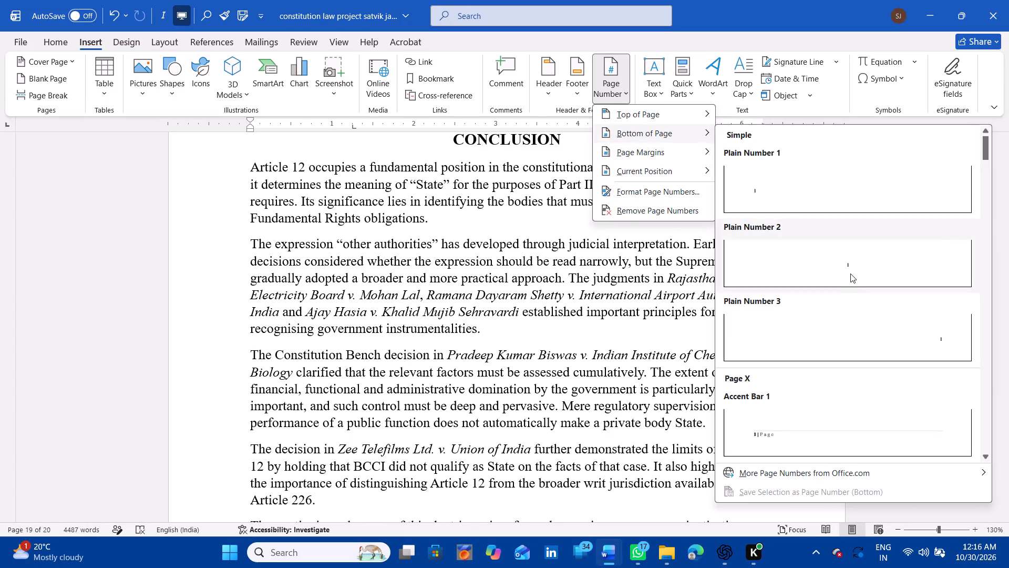
click(851, 272)
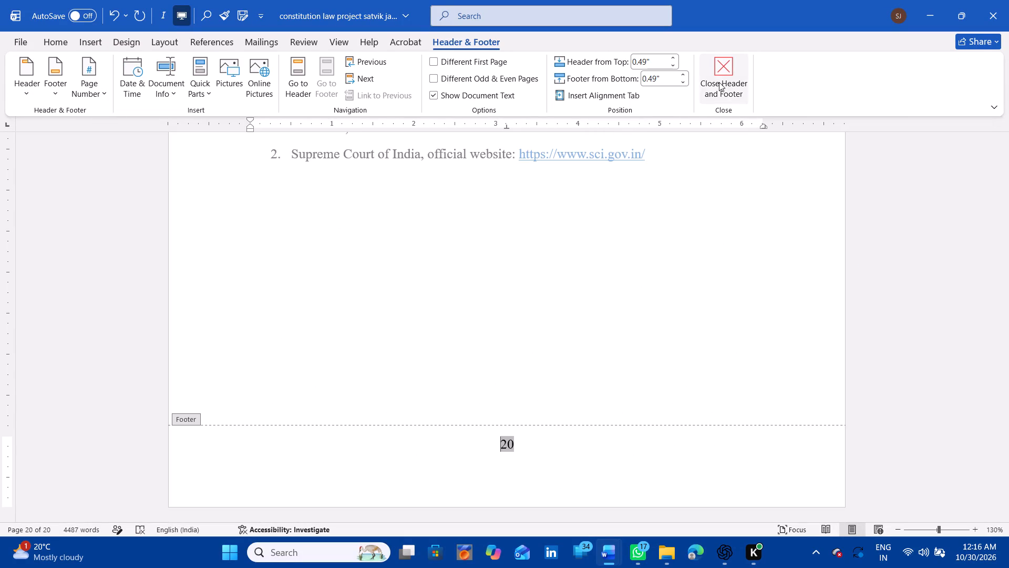
click(719, 82)
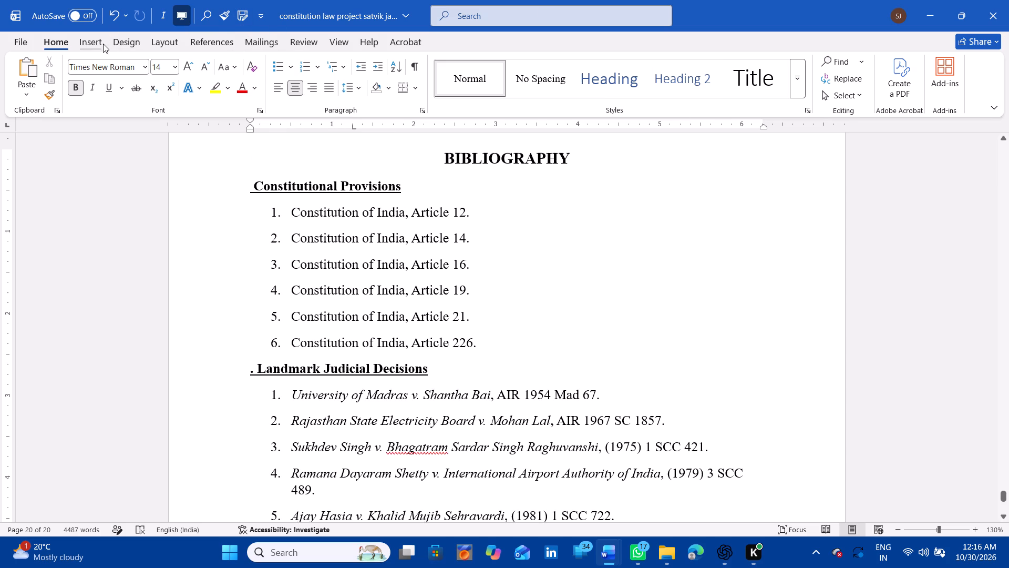
Apply a box page border to the whole document, using a heavier solid line style at ½ pt width.
click(169, 38)
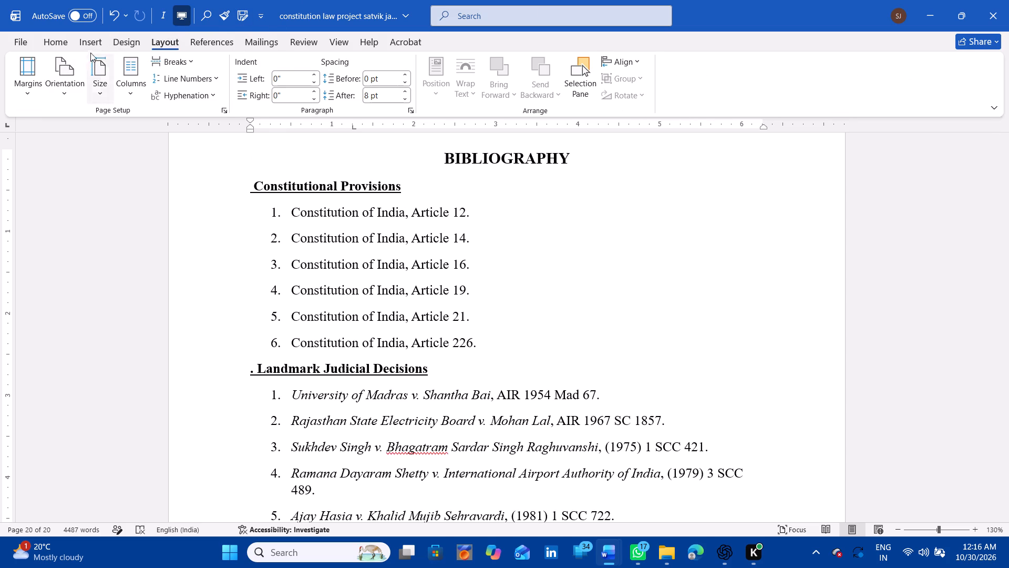
click(125, 38)
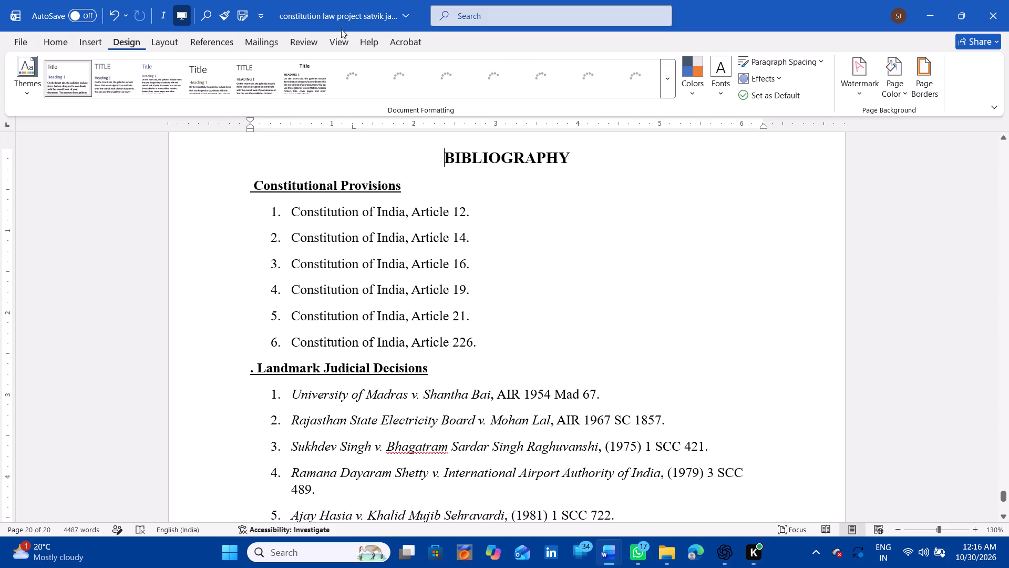
click(919, 63)
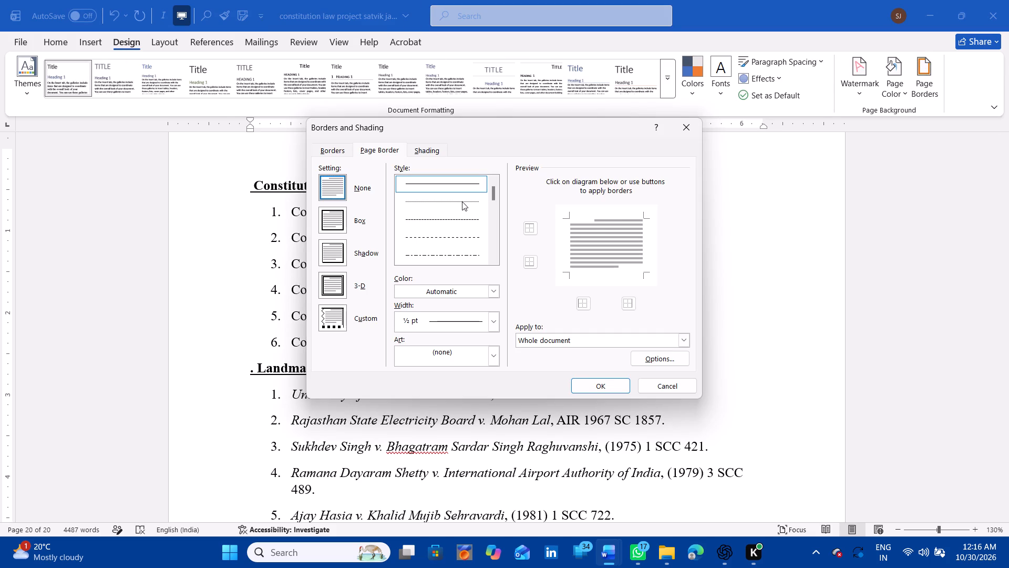
scroll(464, 235, down, 5)
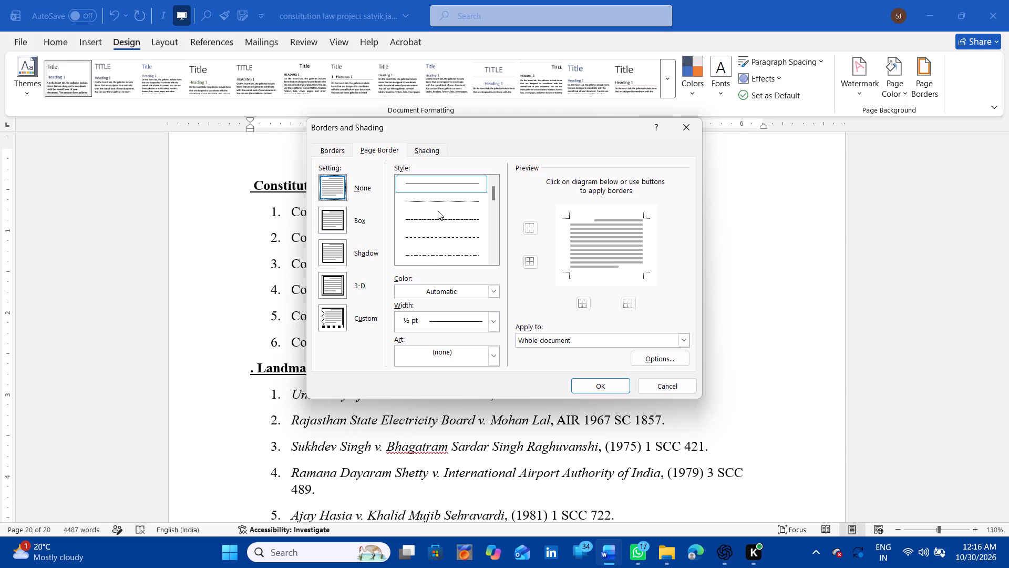
scroll(438, 211, down, 1)
click(438, 211)
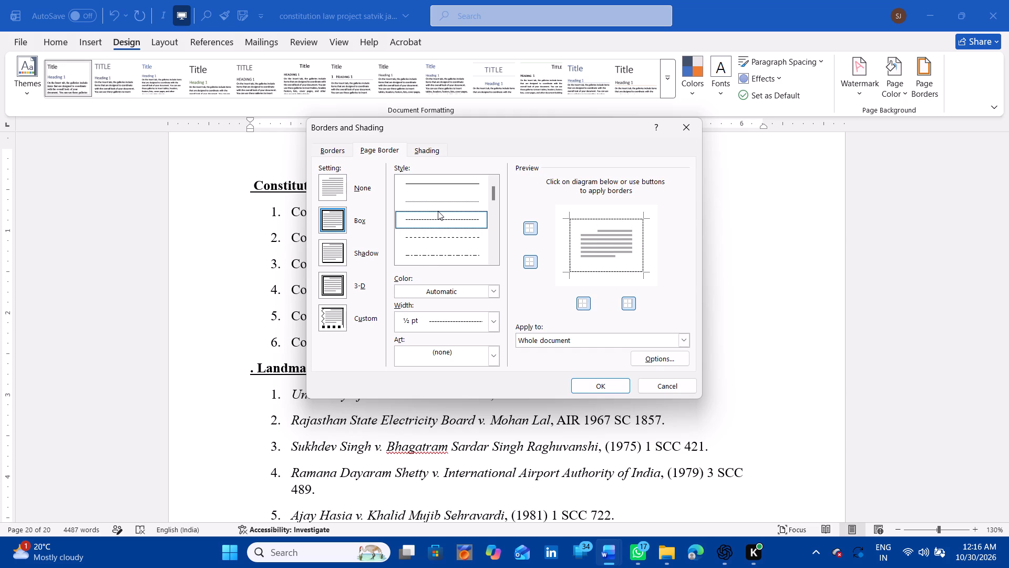
scroll(438, 211, down, 2)
scroll(491, 244, down, 2)
triple_click(489, 259)
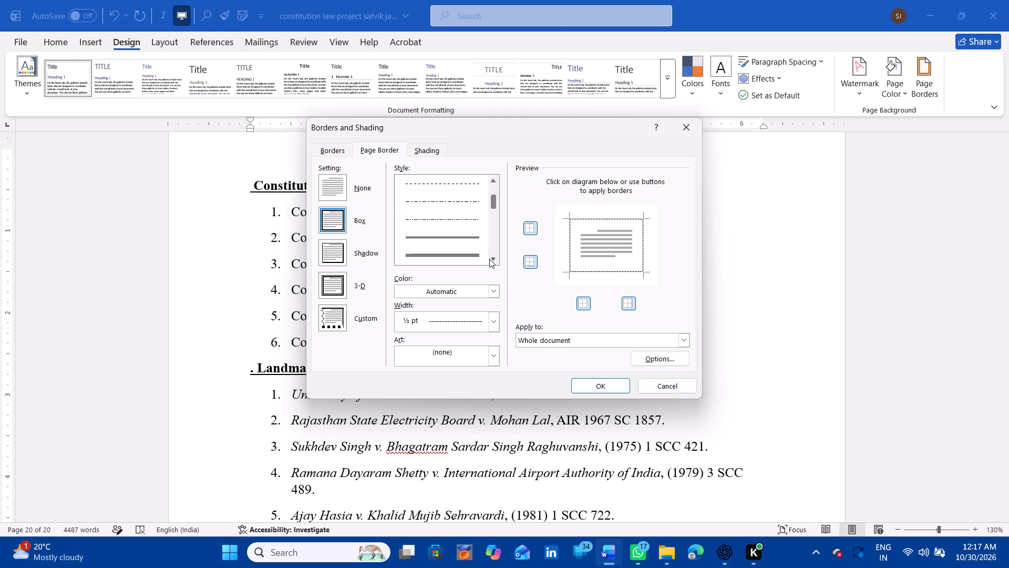
click(489, 259)
click(460, 218)
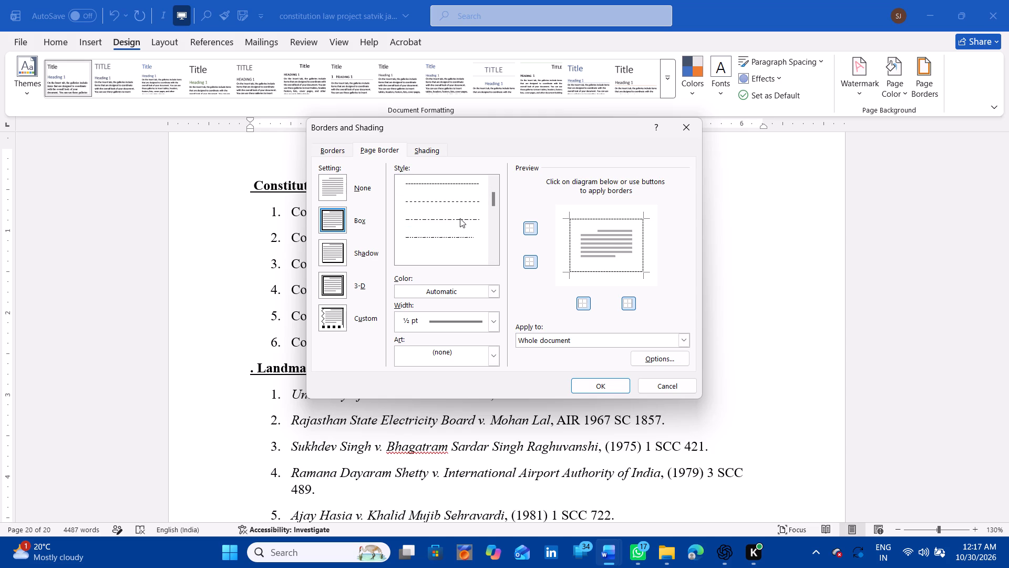
click(612, 392)
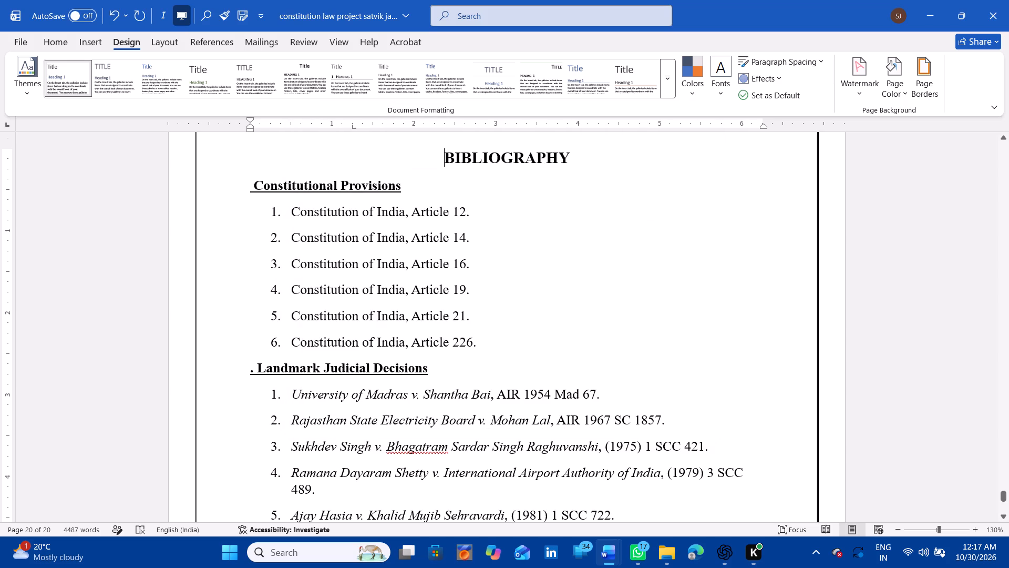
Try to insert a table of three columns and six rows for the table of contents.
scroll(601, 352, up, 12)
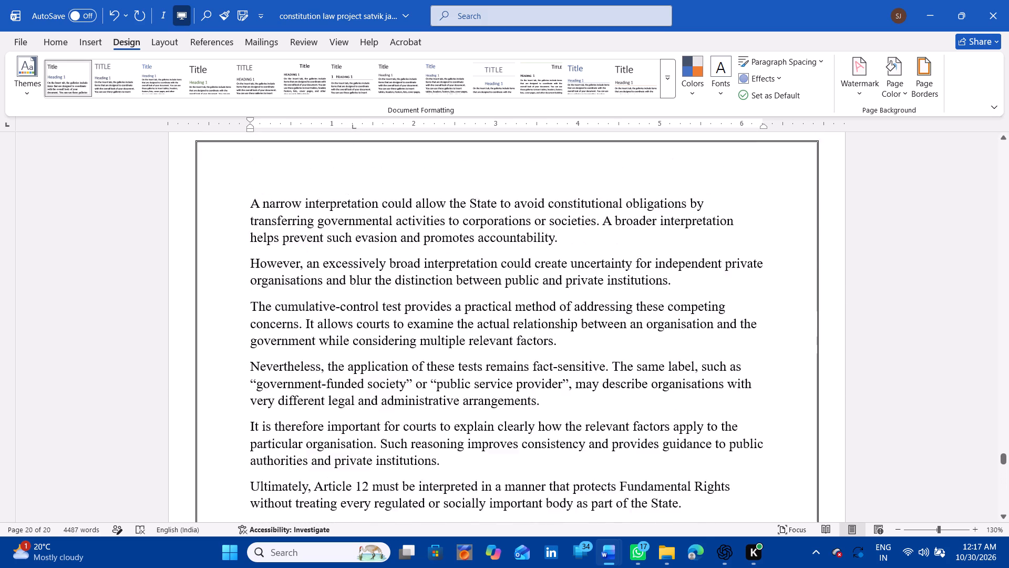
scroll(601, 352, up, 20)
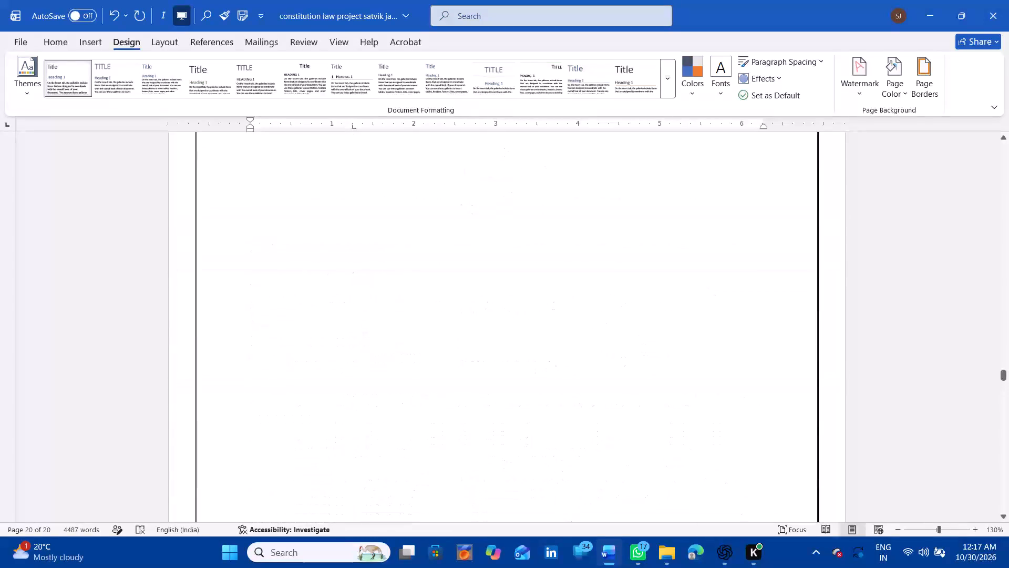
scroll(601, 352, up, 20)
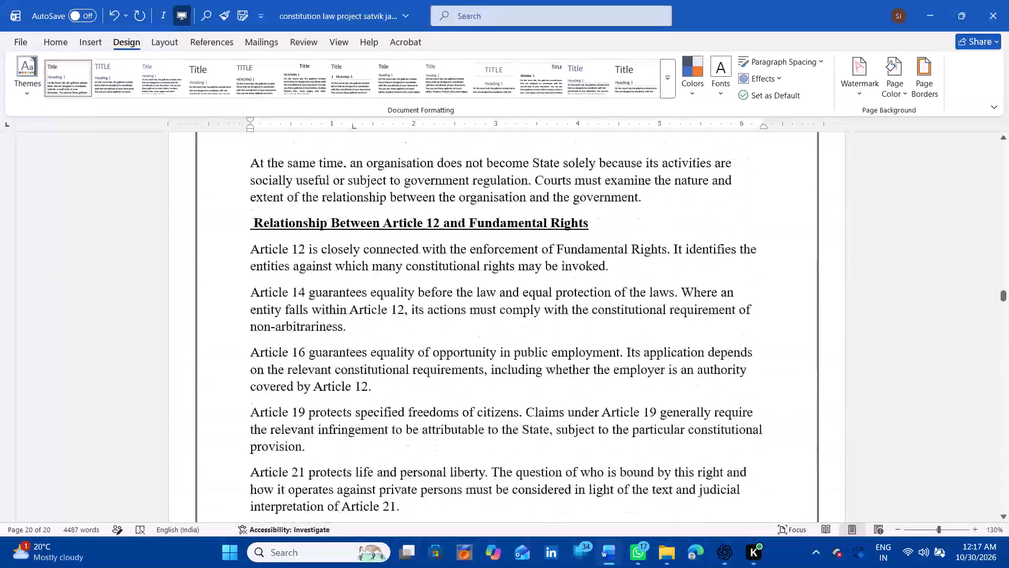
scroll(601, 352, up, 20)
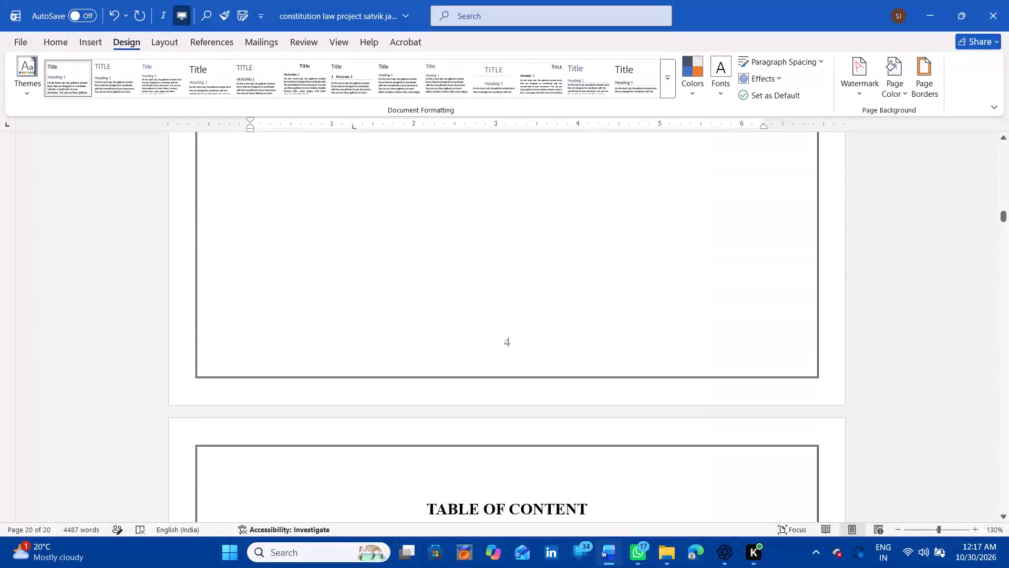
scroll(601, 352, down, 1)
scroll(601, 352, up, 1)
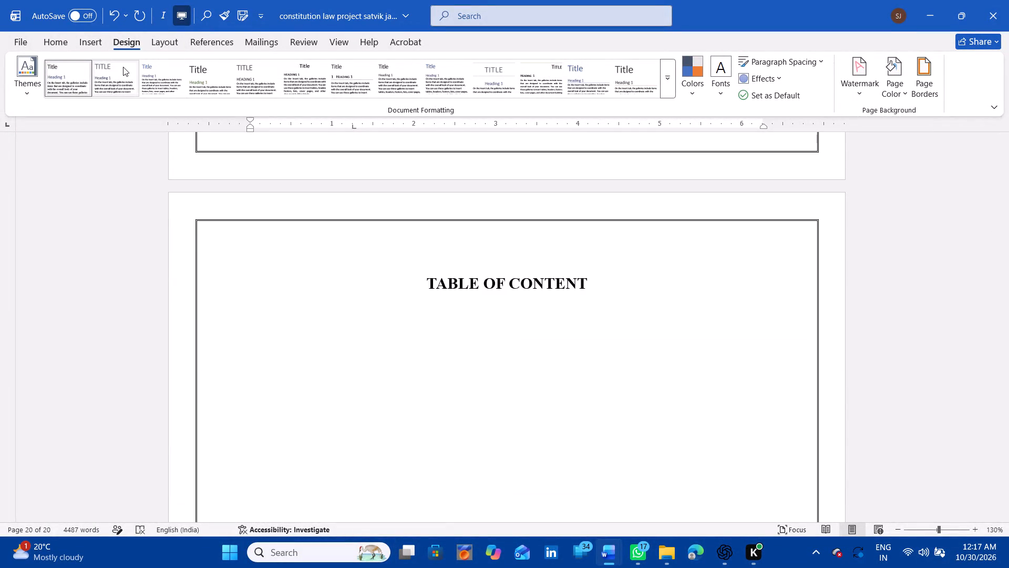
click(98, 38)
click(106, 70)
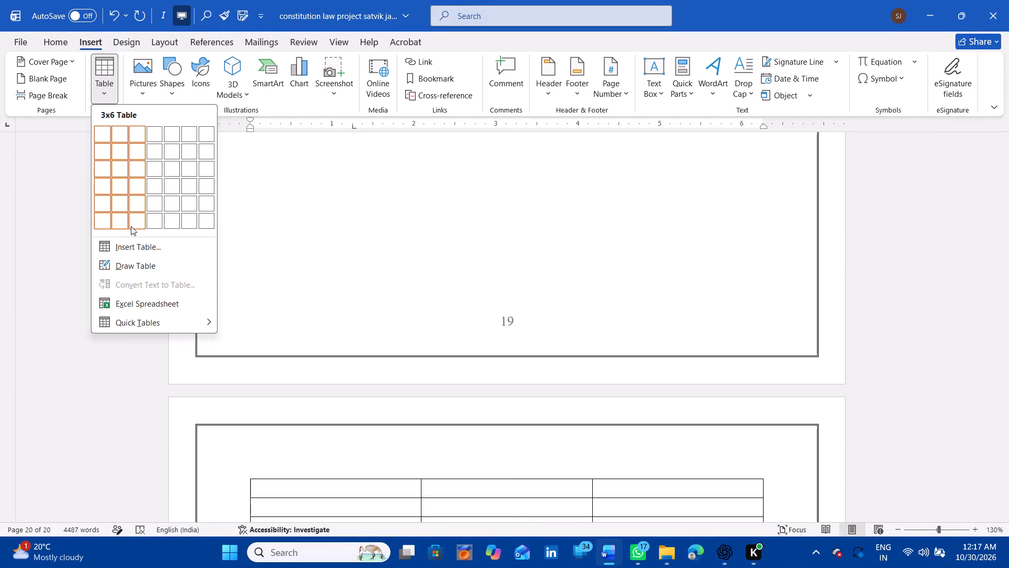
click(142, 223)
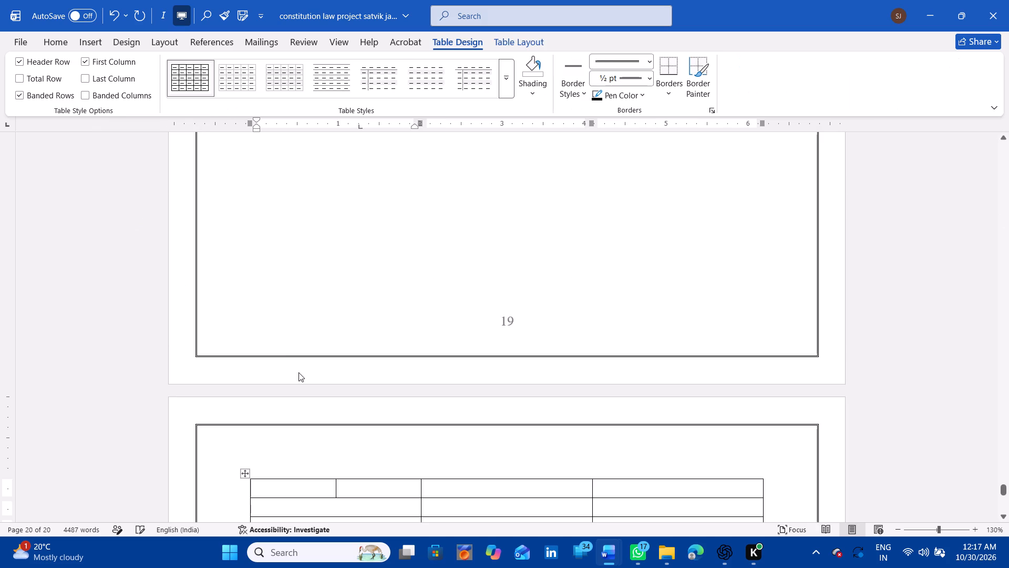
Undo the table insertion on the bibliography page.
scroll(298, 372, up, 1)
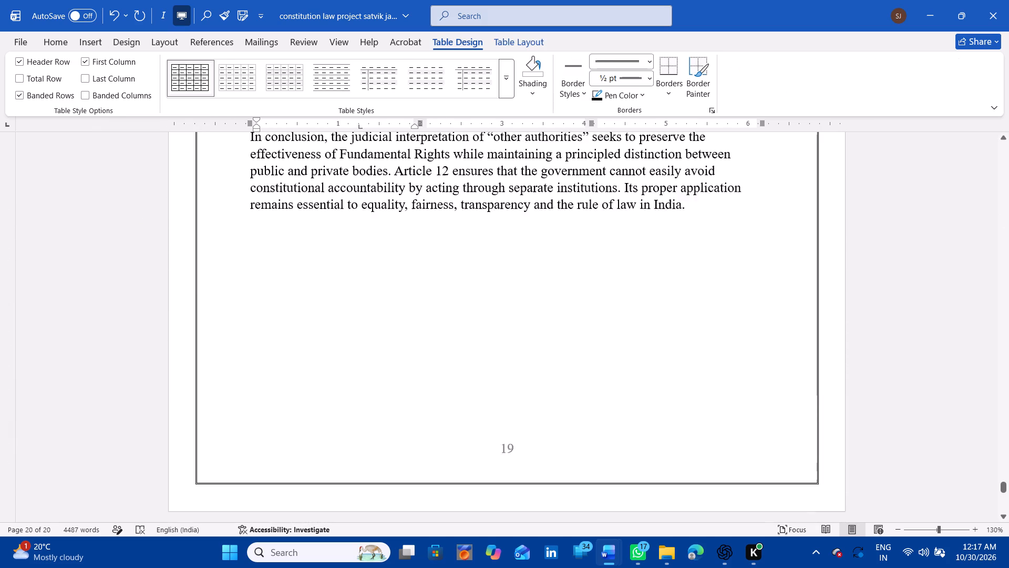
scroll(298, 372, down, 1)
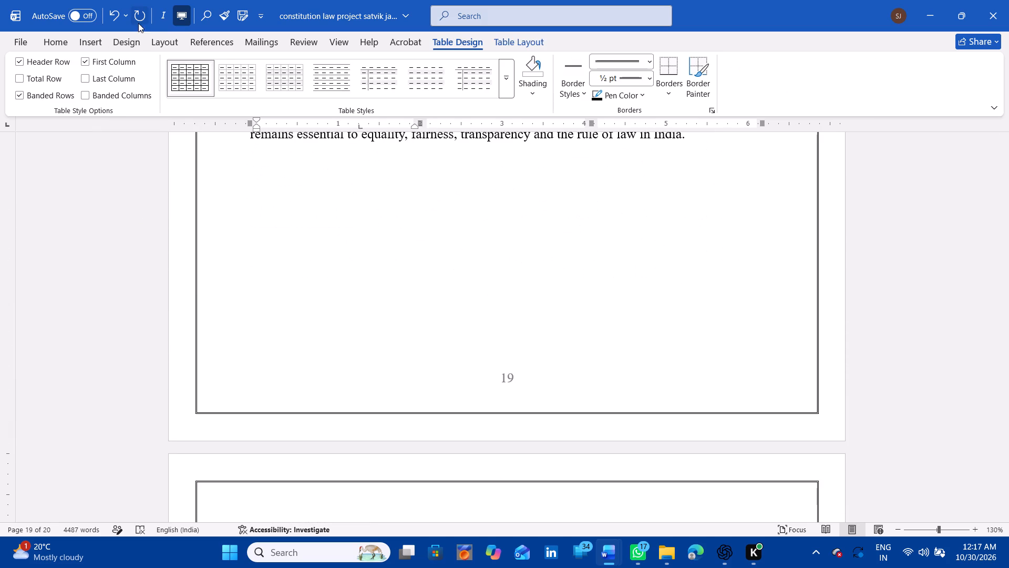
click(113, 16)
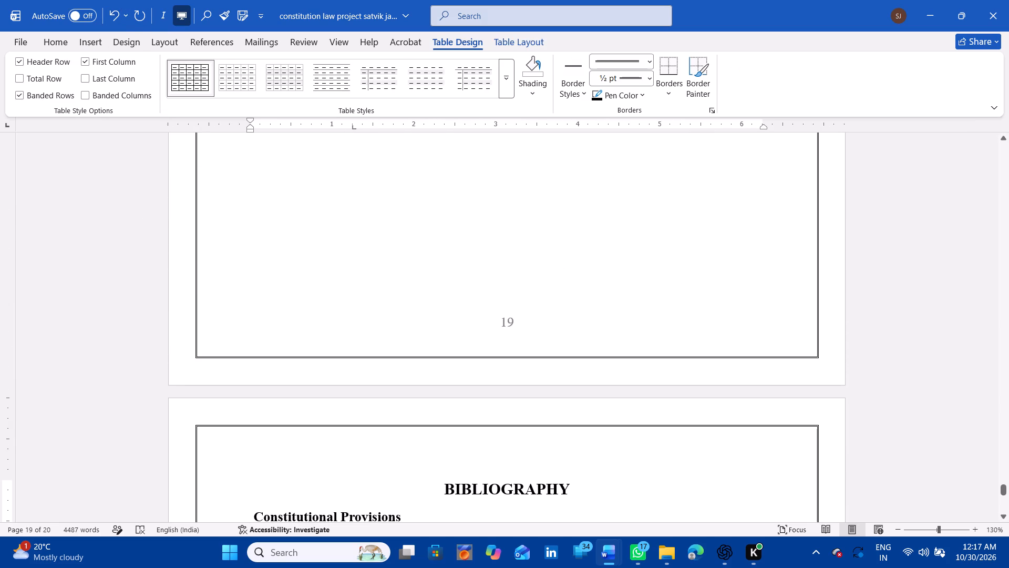
Start a new left-aligned line directly below the "TABLE OF CONTENT" heading.
scroll(238, 206, down, 3)
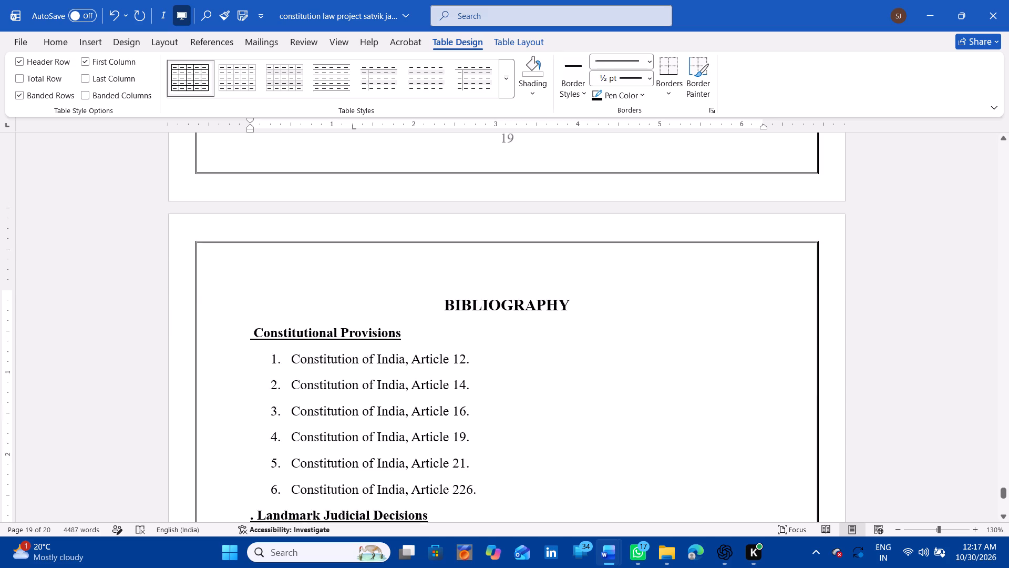
scroll(238, 206, down, 2)
scroll(274, 203, up, 12)
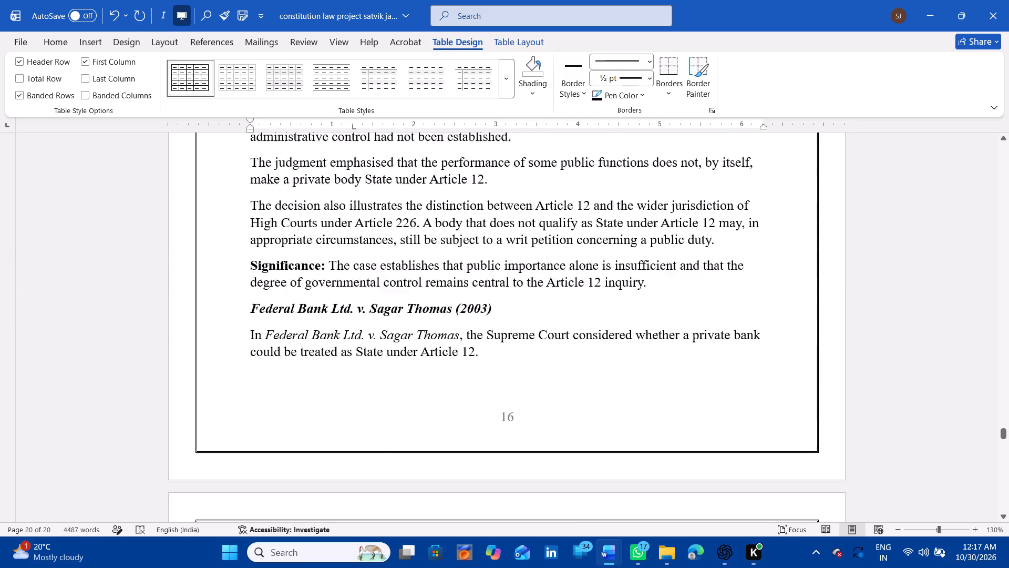
scroll(274, 203, up, 15)
scroll(274, 203, up, 7)
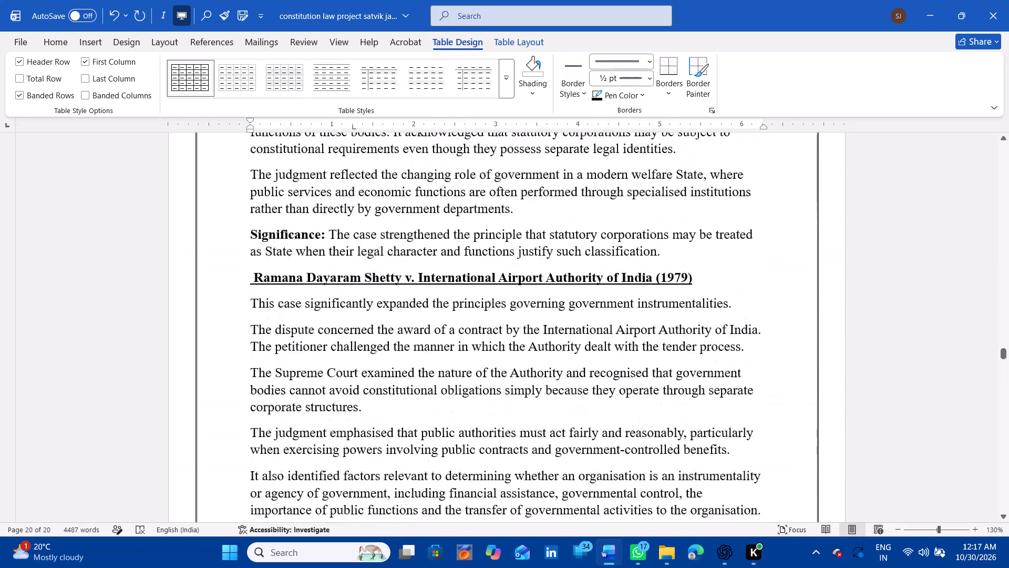
scroll(274, 203, up, 20)
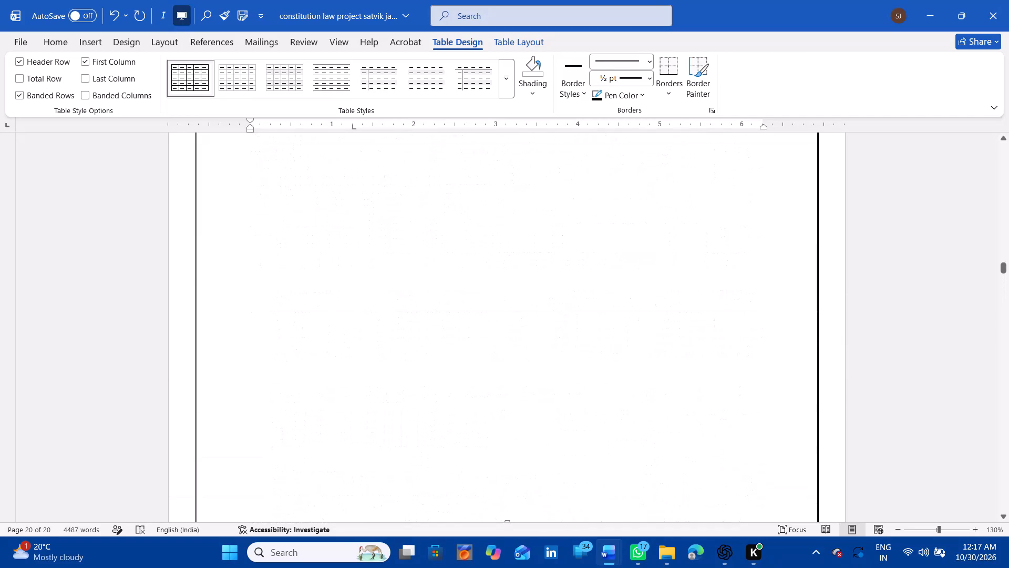
scroll(274, 203, up, 19)
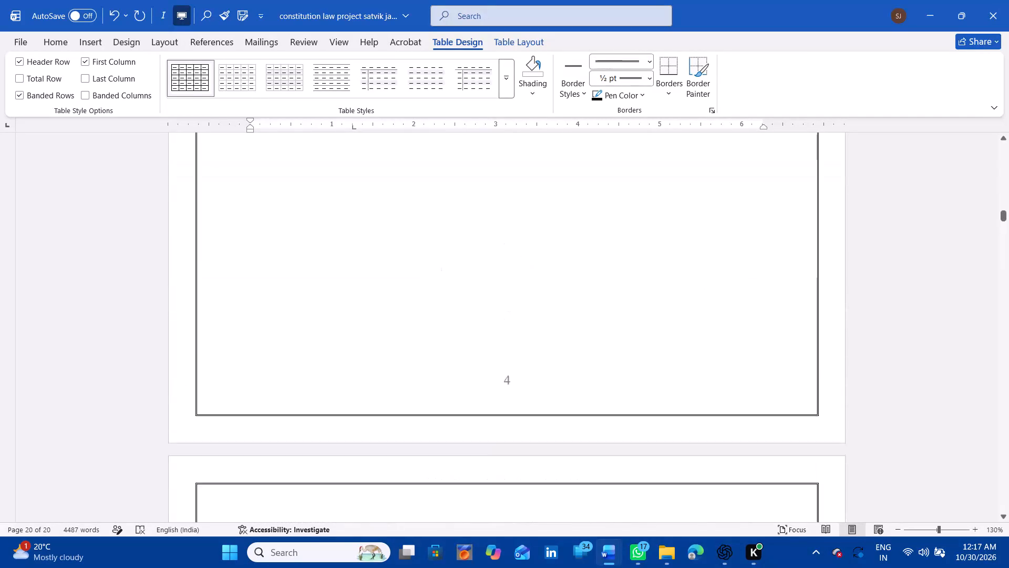
scroll(274, 203, up, 2)
scroll(274, 203, down, 7)
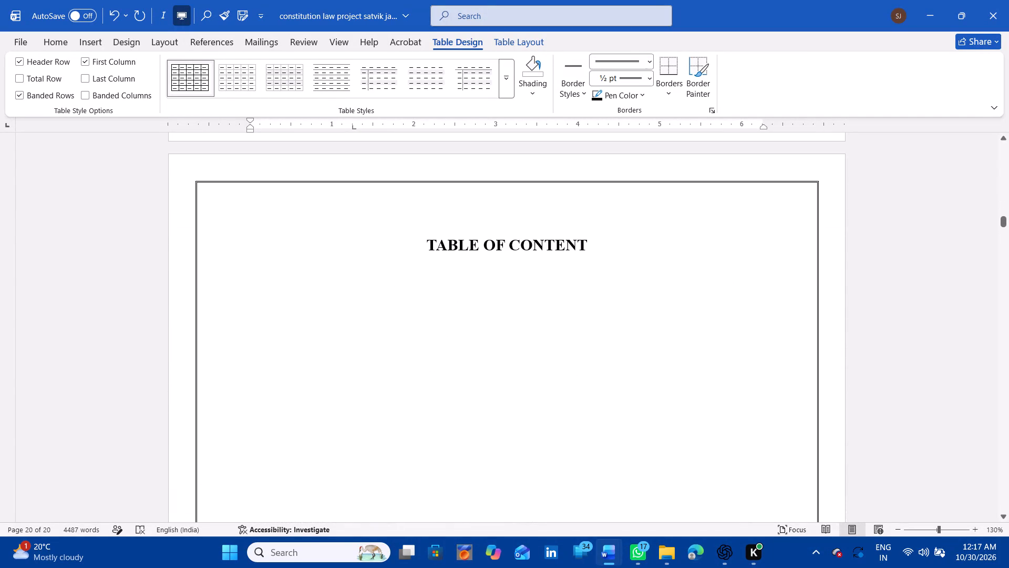
click(256, 299)
key(BackSpace)
key(BackSpace)
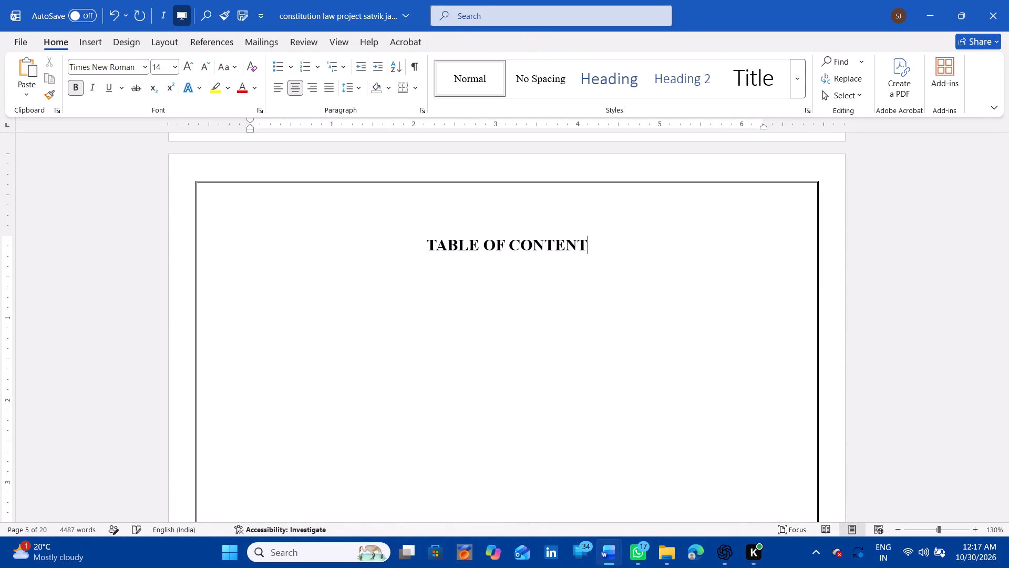
key(Return)
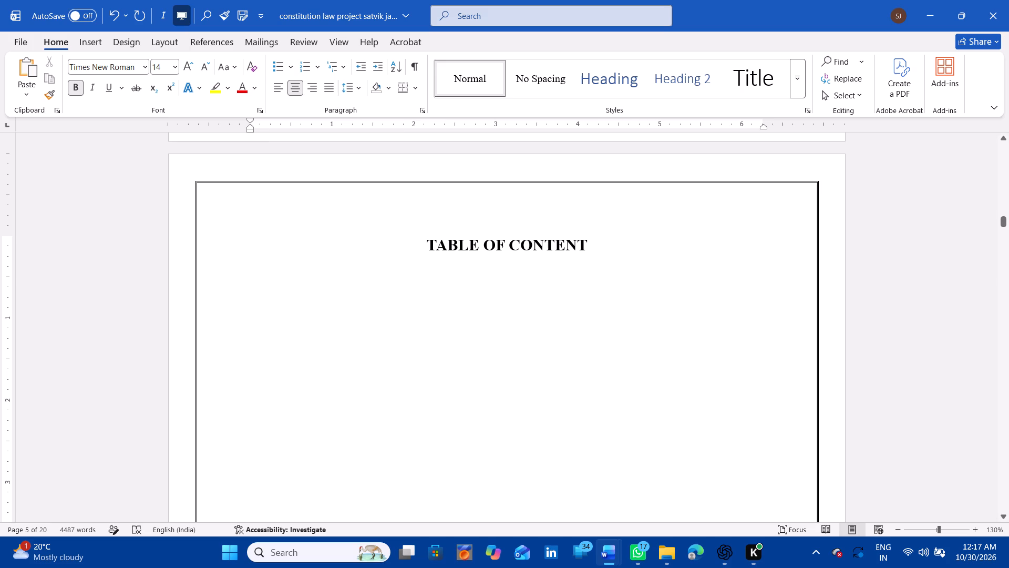
click(278, 92)
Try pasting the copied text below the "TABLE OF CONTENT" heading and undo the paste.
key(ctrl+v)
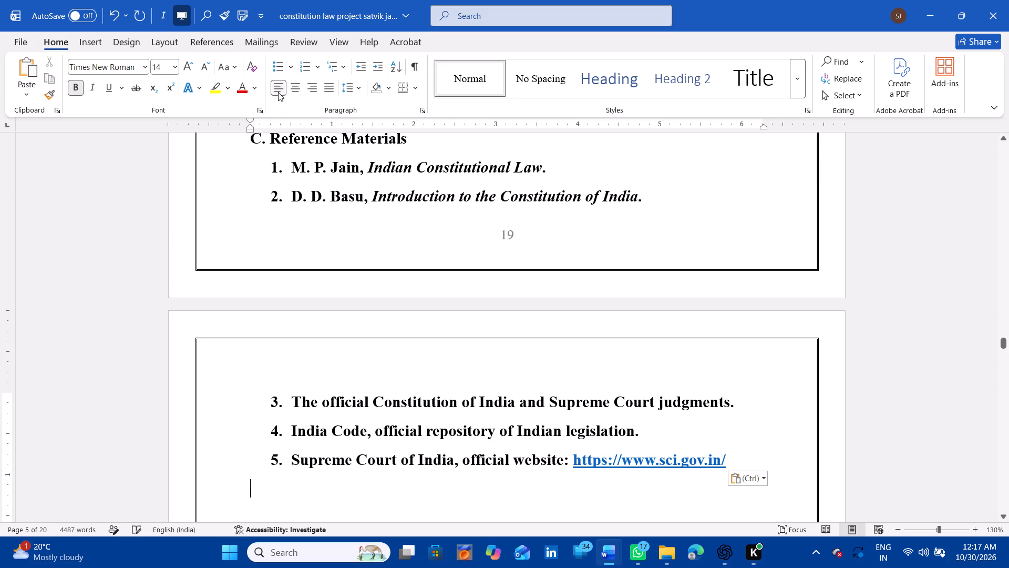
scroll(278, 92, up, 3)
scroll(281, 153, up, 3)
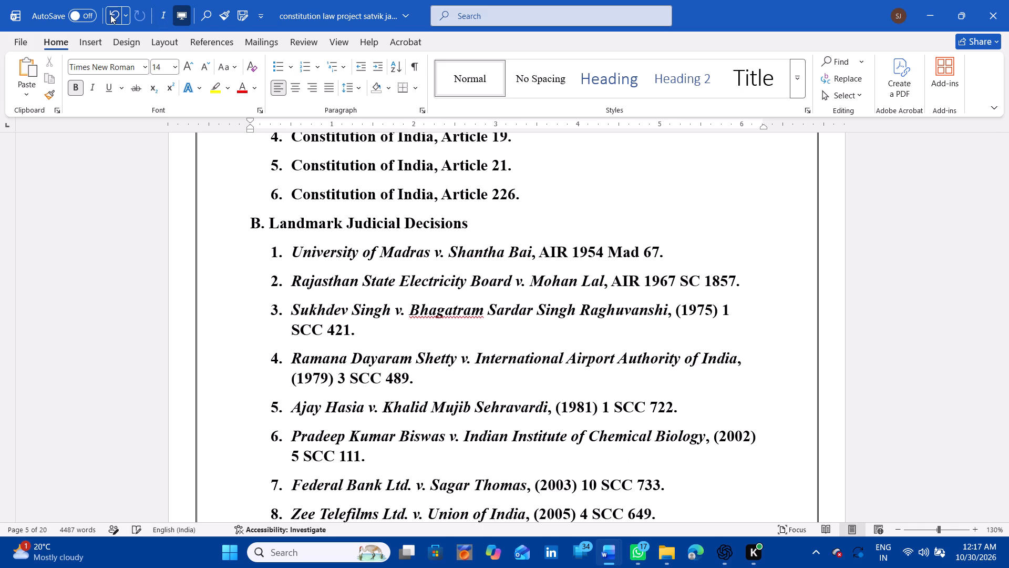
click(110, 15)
Insert a table of three columns and six rows below the "TABLE OF CONTENT" heading.
scroll(355, 276, up, 3)
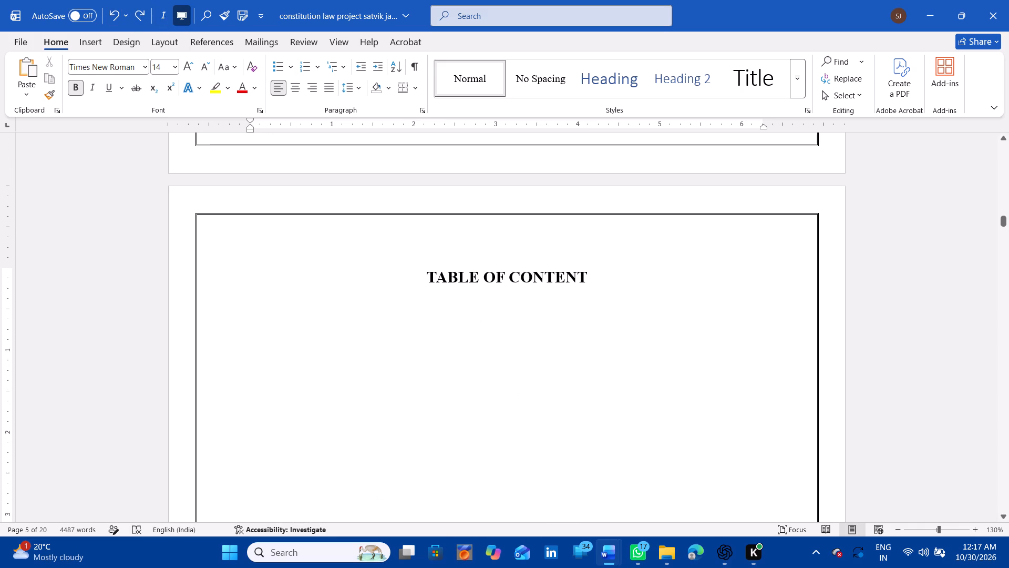
click(82, 42)
drag(88, 67, 104, 77)
click(104, 77)
click(137, 220)
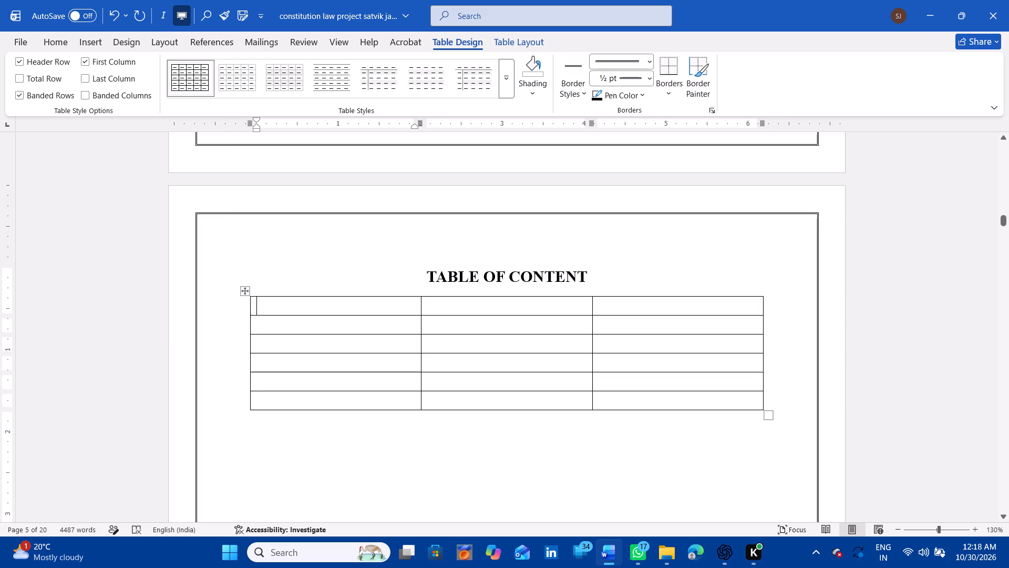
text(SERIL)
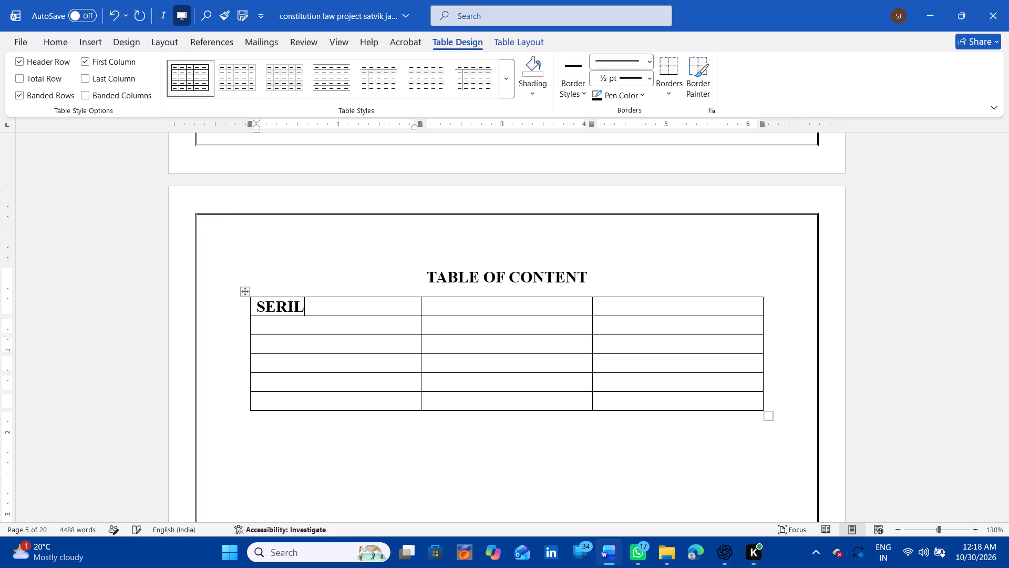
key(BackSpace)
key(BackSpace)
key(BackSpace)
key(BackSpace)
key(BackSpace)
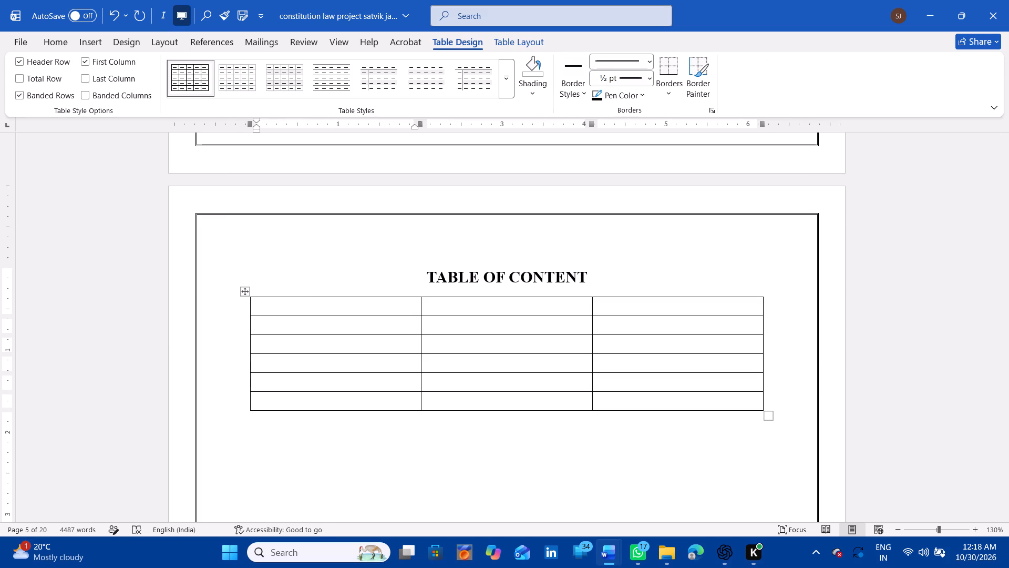
Enter the header SERIAL NUMBER at font size 12 in the table's first header cell.
click(64, 43)
click(204, 60)
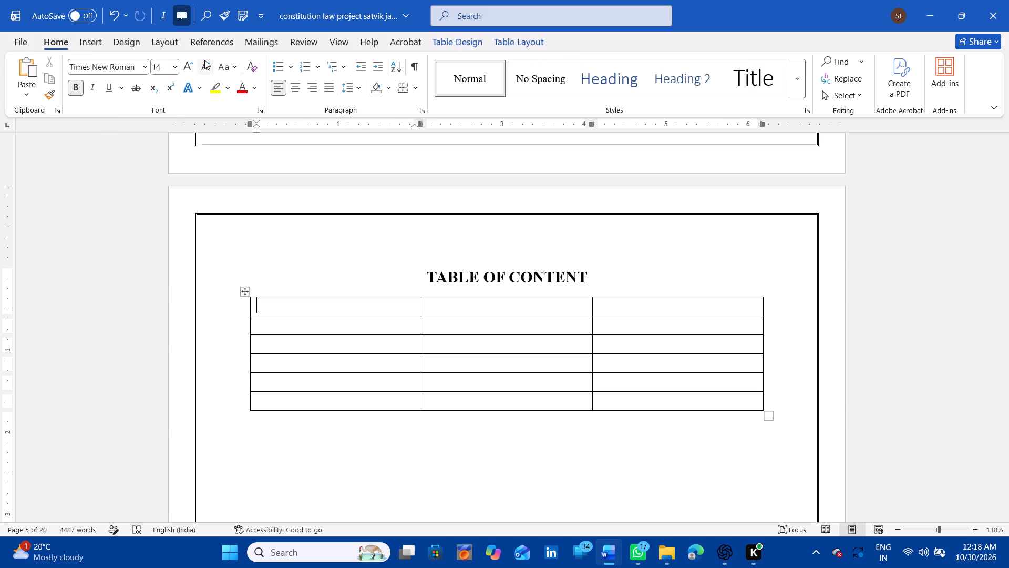
text(SE)
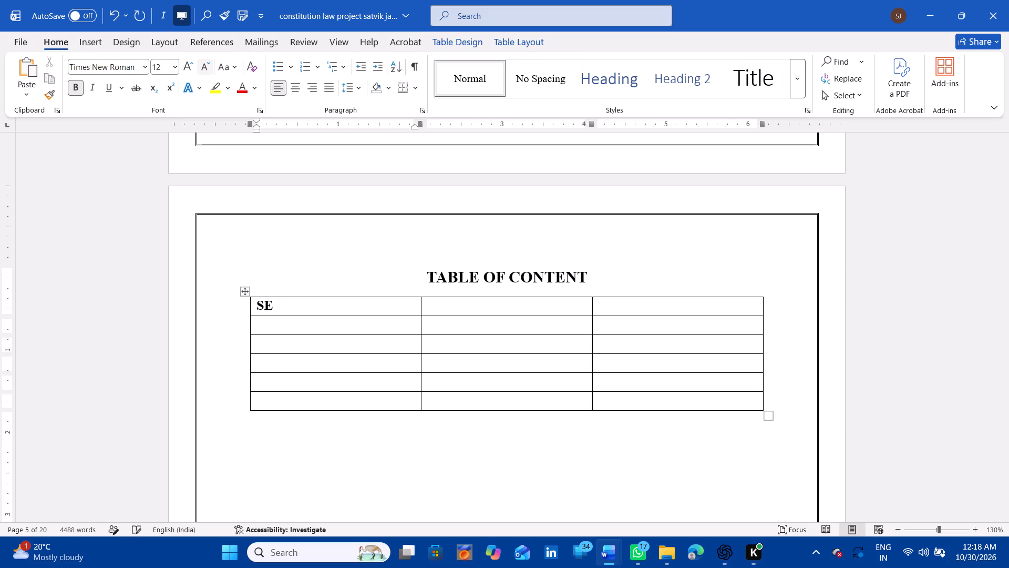
text(RI)
text(AL)
key(space)
text(NUMBER)
key(space)
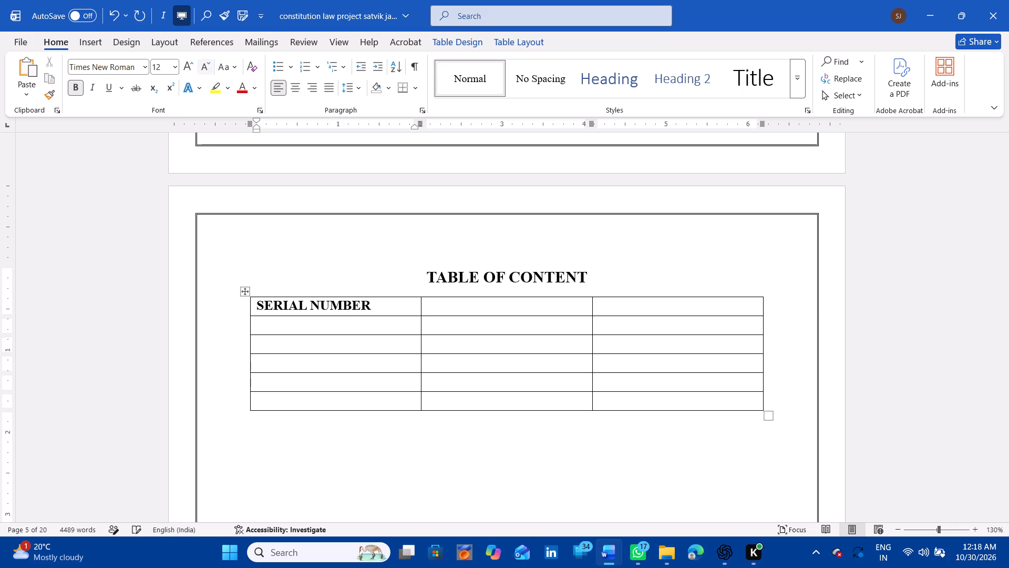
Enter the header TOPIC in the second header cell, padded with leading spaces toward the middle of the cell.
key(Right)
key(space)
key(space)
key(space)
key(space)
key(space)
key(space)
key(space)
key(space)
key(space)
key(space)
key(space)
key(space)
key(space)
key(space)
key(space)
key(space)
key(space)
key(space)
key(space)
key(BackSpace)
key(BackSpace)
key(BackSpace)
key(BackSpace)
key(BackSpace)
key(BackSpace)
text(TOPIC)
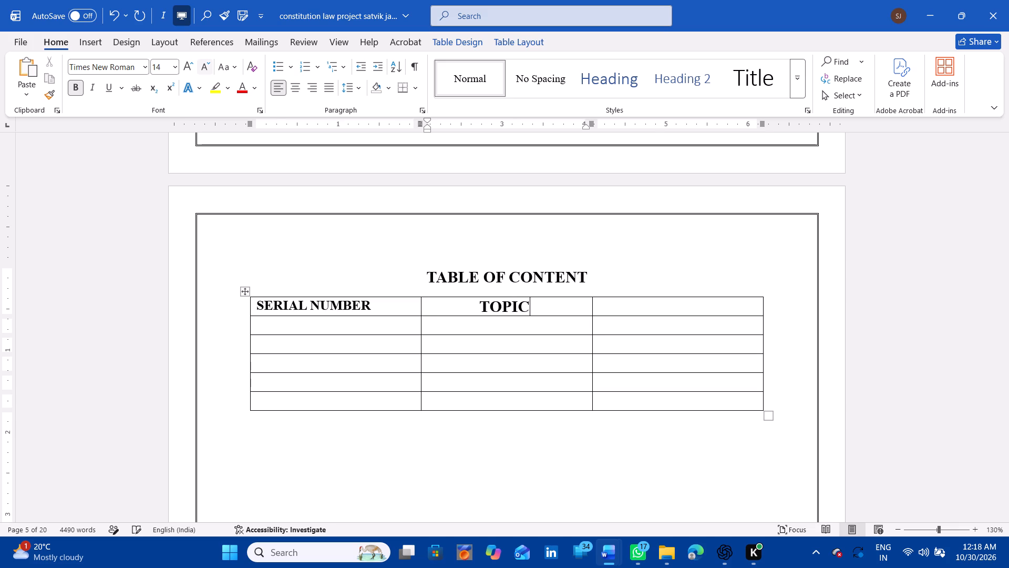
Enter the header PAGE NUMBER in the table's third header cell.
click(635, 306)
text(PAGE M)
key(BackSpace)
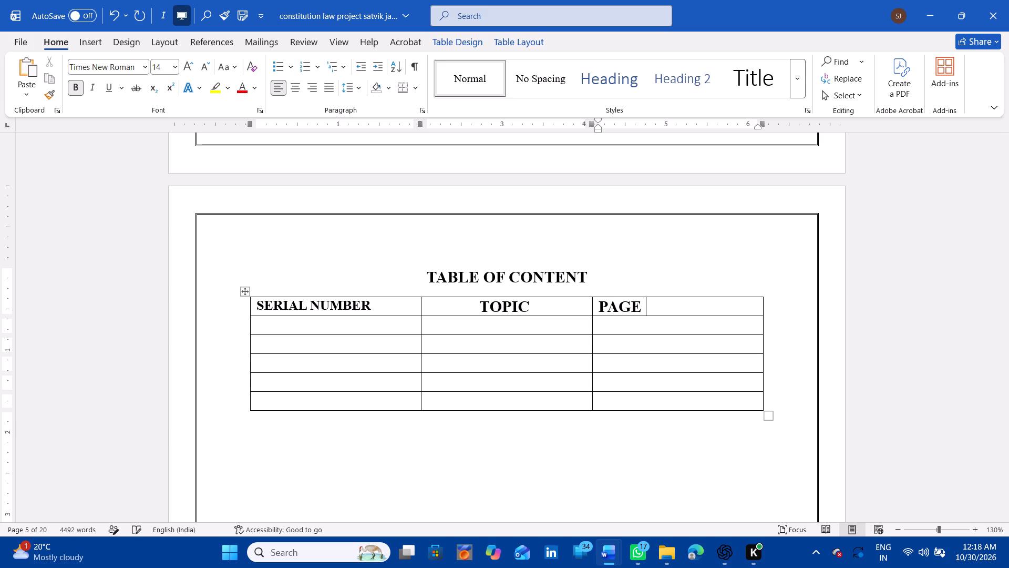
text(NUMBER)
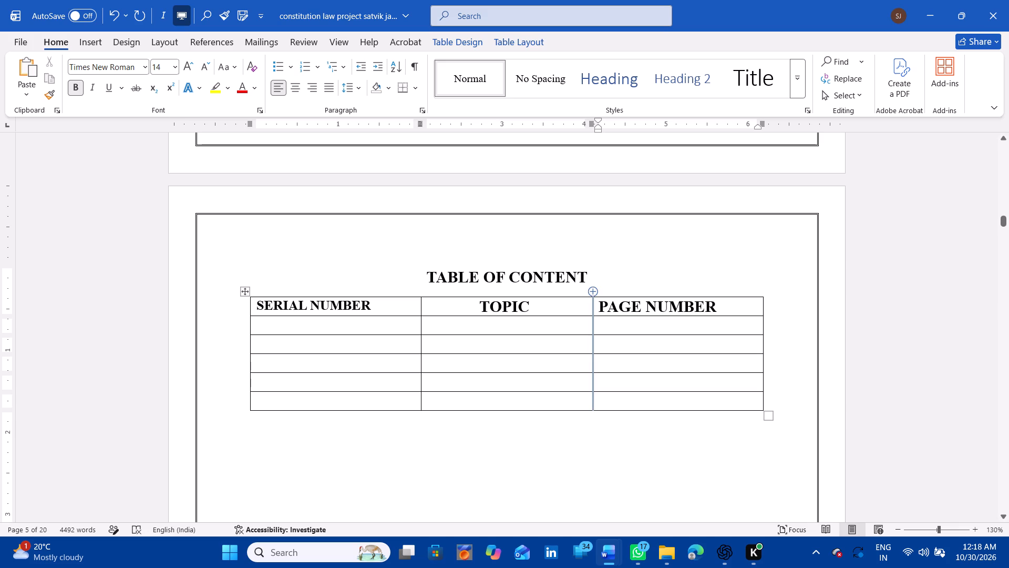
Number the five rows under SERIAL NUMBER from 1 to 5.
click(387, 327)
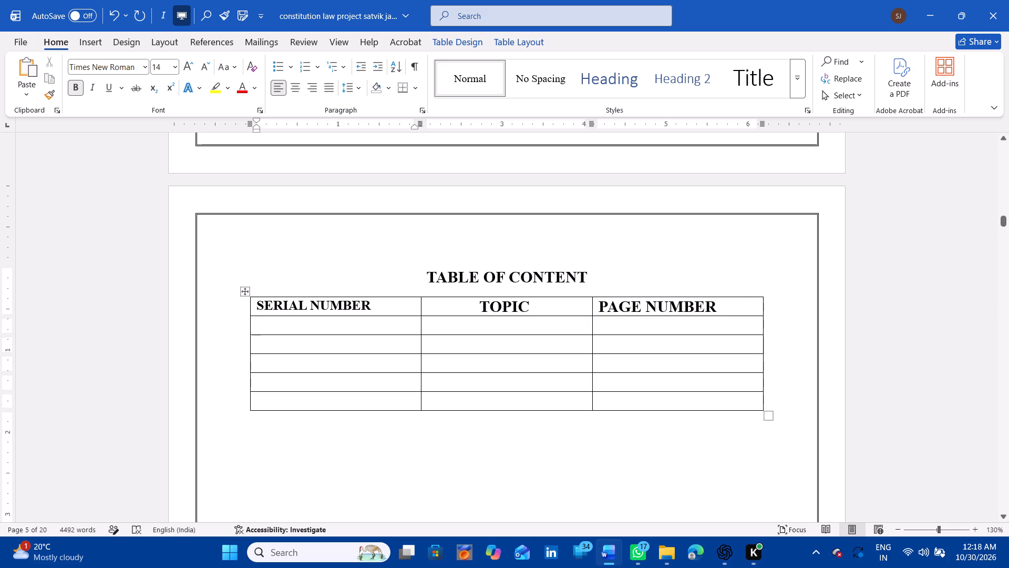
key(1)
key(Down)
key(2)
key(Down)
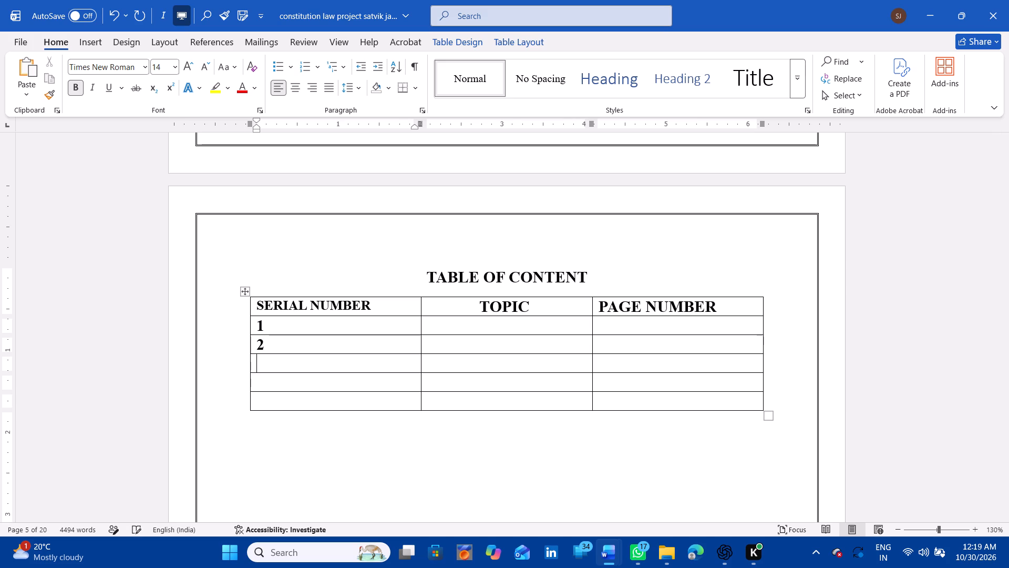
key(3)
click(327, 382)
key(4)
key(Down)
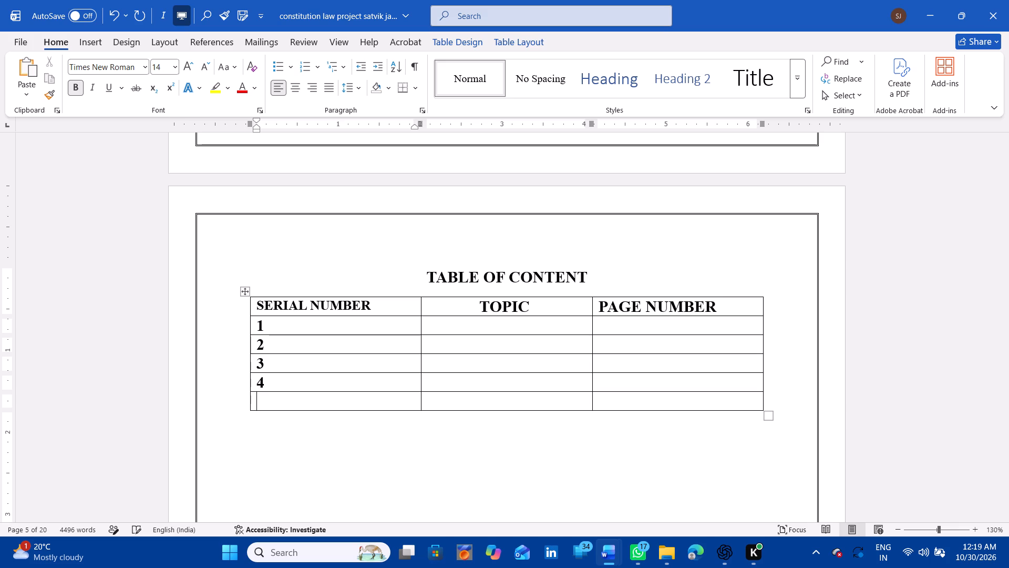
key(5)
Add two empty rows at the end of the table, below row 5.
click(372, 403)
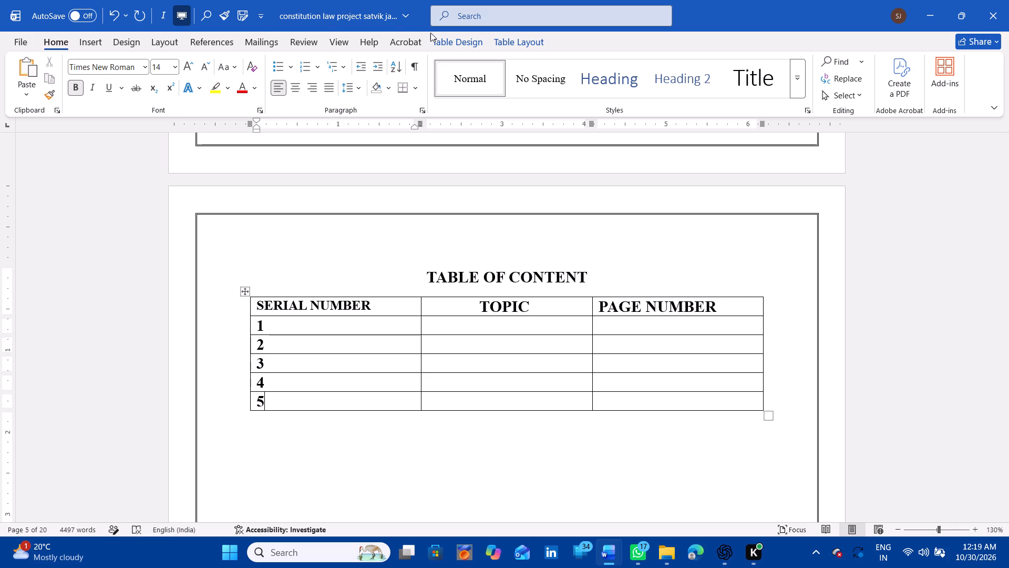
click(453, 40)
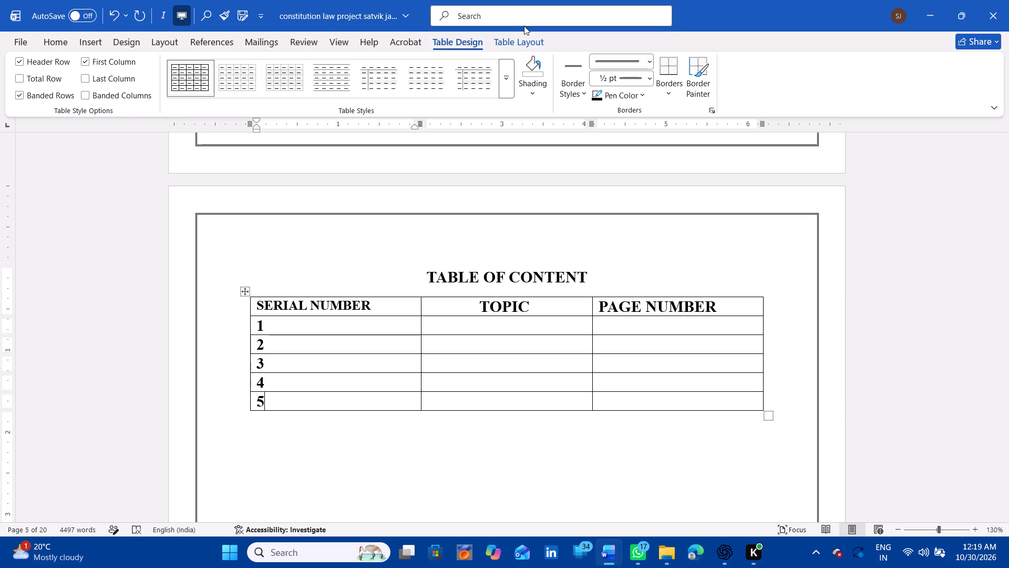
click(516, 46)
click(256, 75)
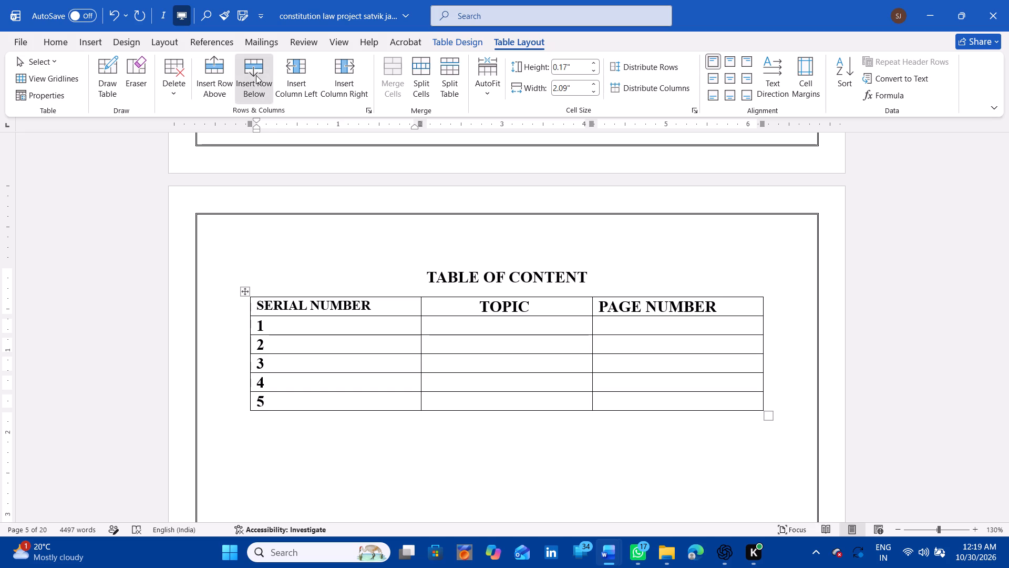
click(256, 75)
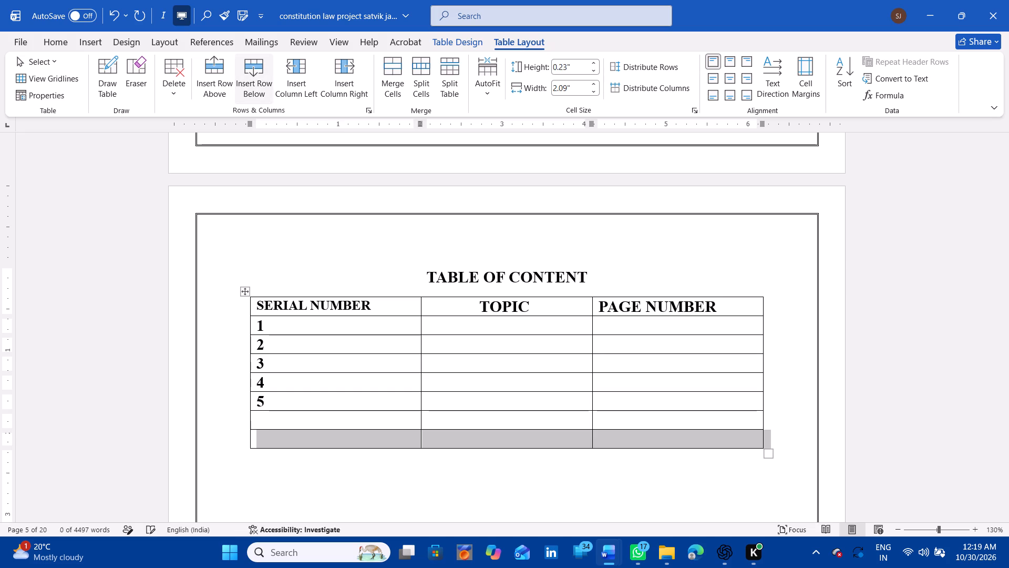
Enter serial numbers 6 and 7 in the two added rows.
click(271, 418)
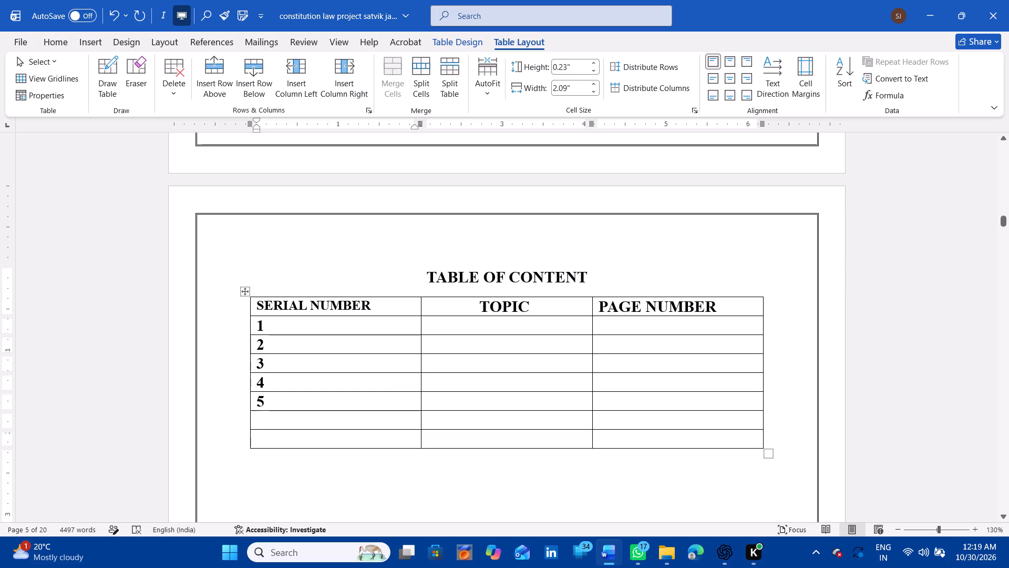
key(6)
key(Down)
key(7)
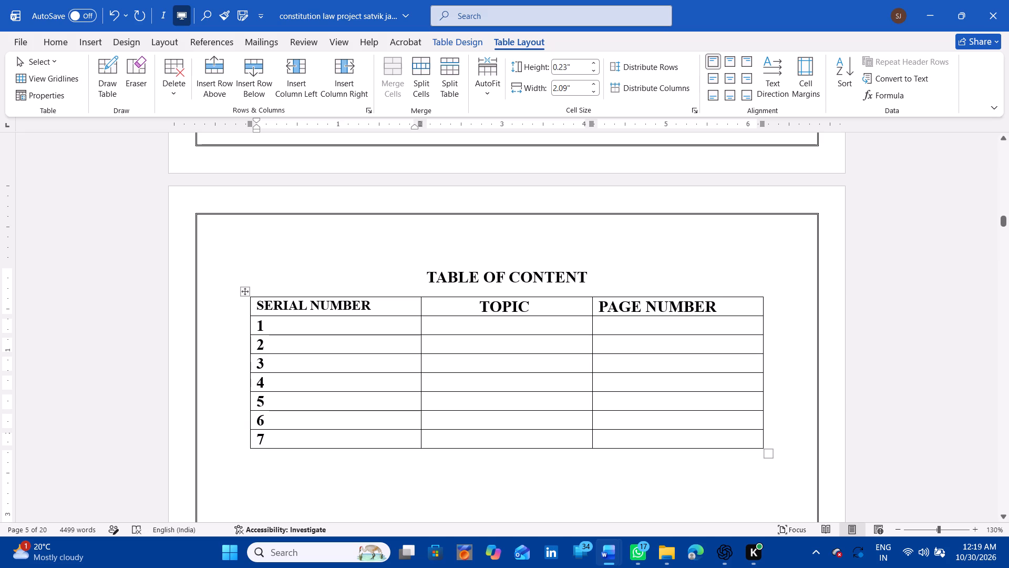
click(292, 439)
key(space)
Fill in the topics BIBLIOGRAPHY for row 7, CONCLUSION for row 6 and INTRODUCTION for row 1.
click(458, 442)
text(BIBLIOGRAPHY)
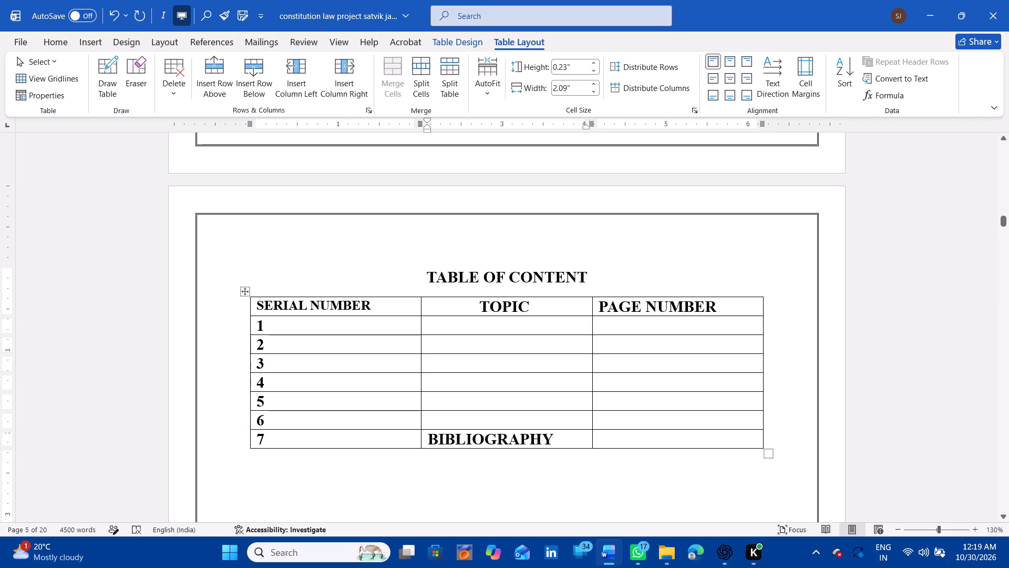
click(447, 421)
text(CON)
text(CLUSION)
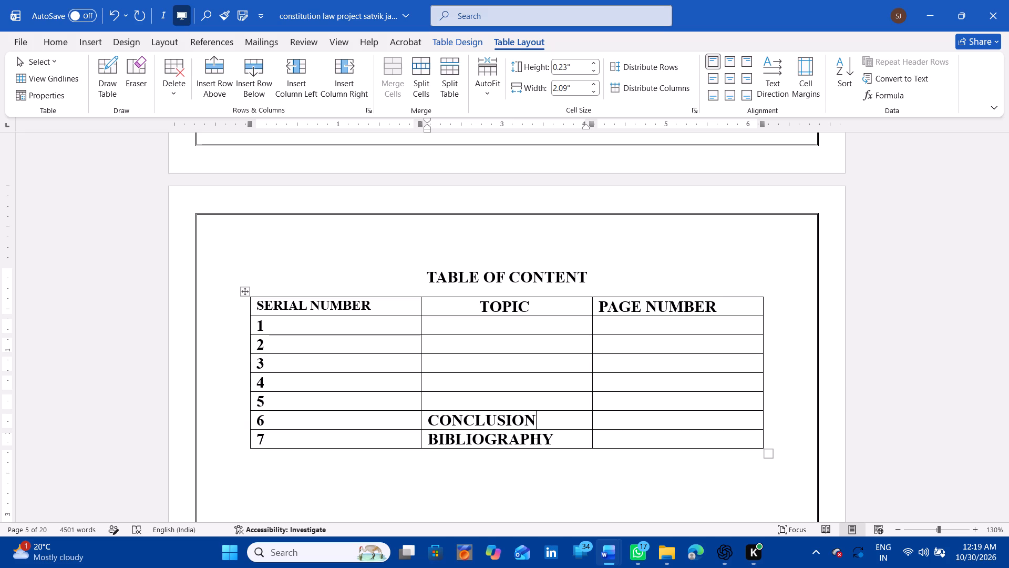
click(438, 325)
text(INTRO)
text(DUCTION)
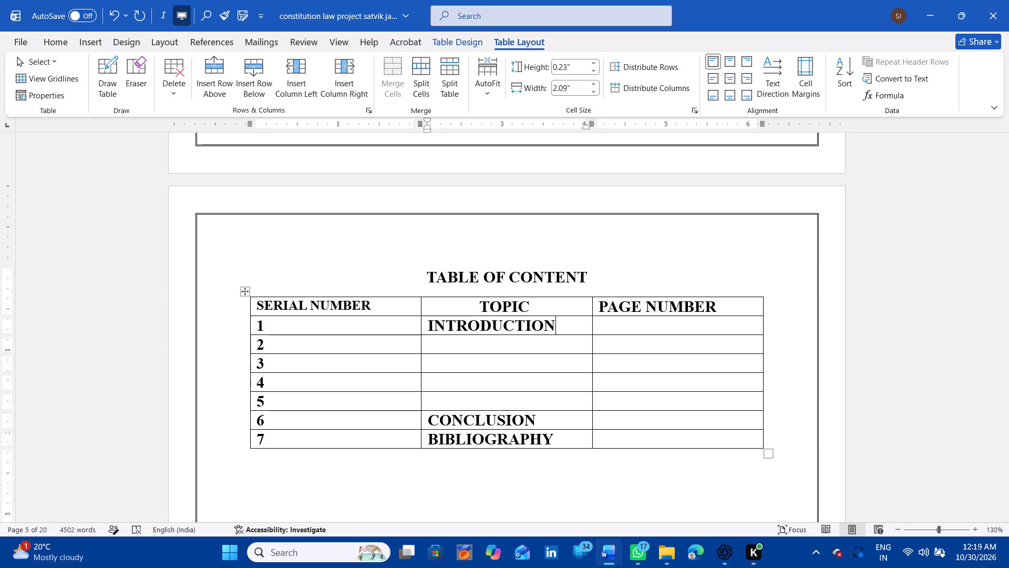
Copy the Chapter 2 title, MEANING AND CONSTITUTIONAL SCOPE OF ARTICLE 12, into the TOPIC cell of row 2 in the table of content.
scroll(438, 325, down, 16)
scroll(438, 325, down, 7)
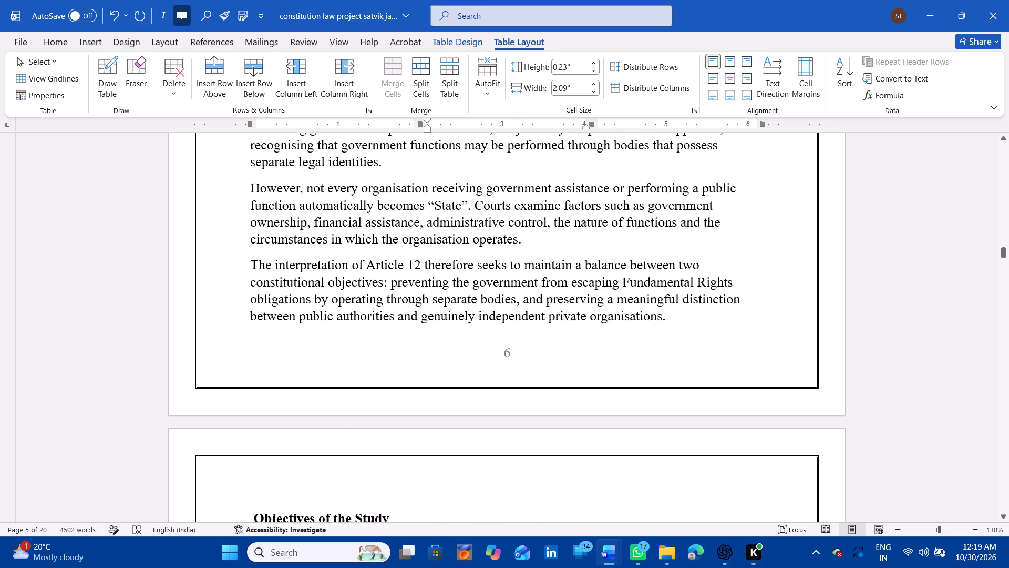
scroll(438, 325, down, 13)
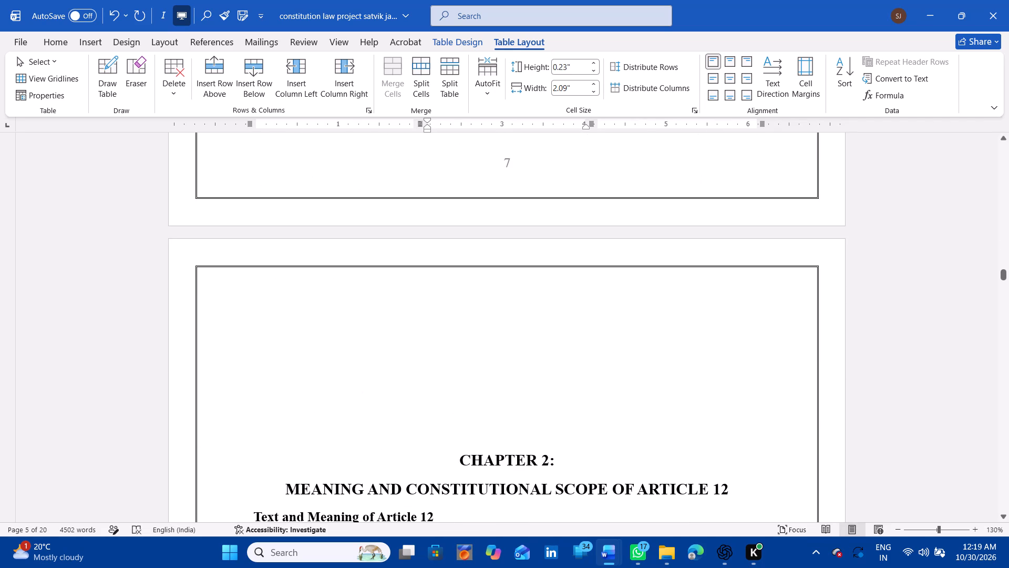
scroll(204, 488, down, 1)
click(217, 342)
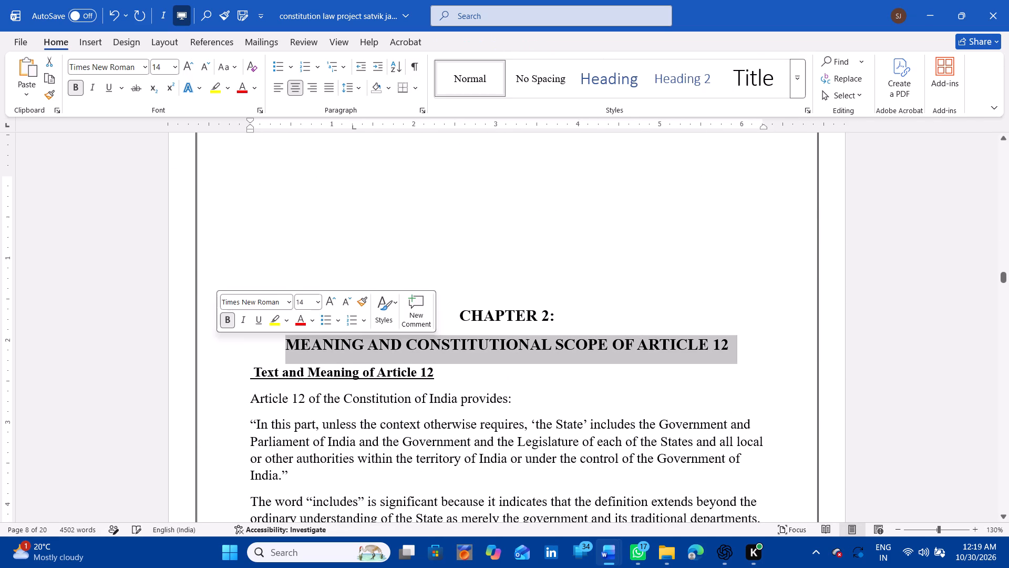
key(ctrl+c)
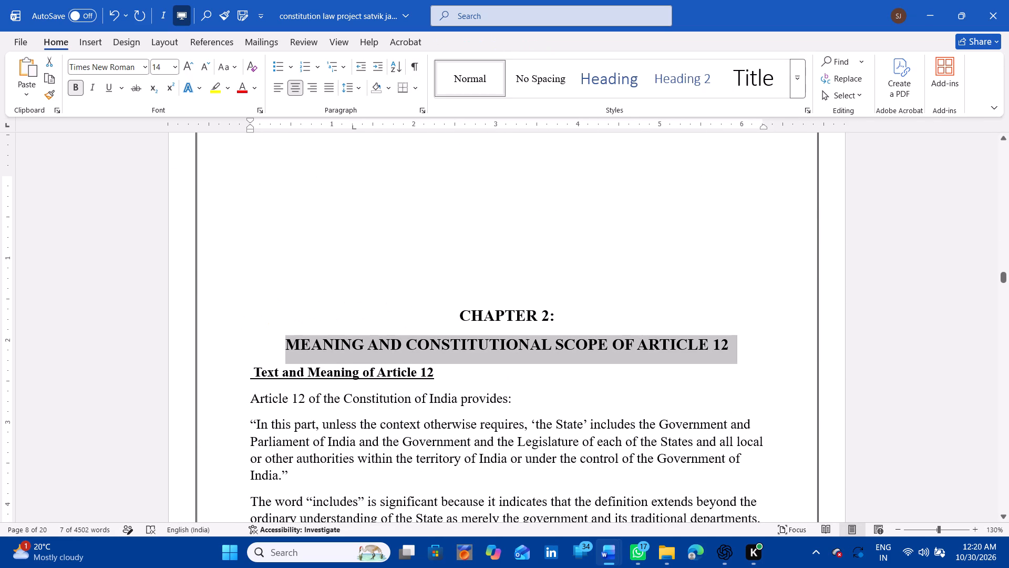
scroll(217, 342, up, 17)
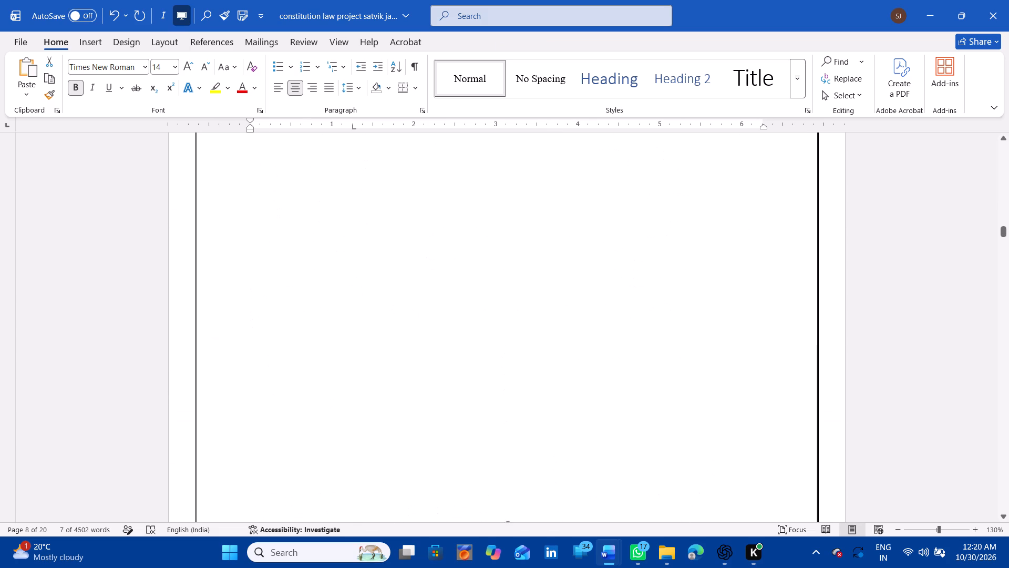
scroll(217, 342, up, 10)
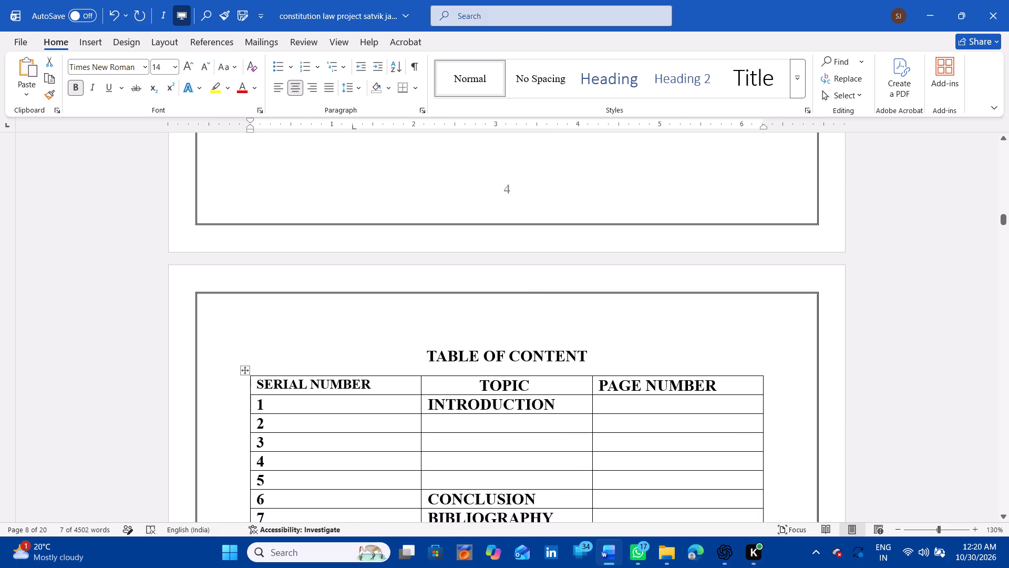
click(427, 426)
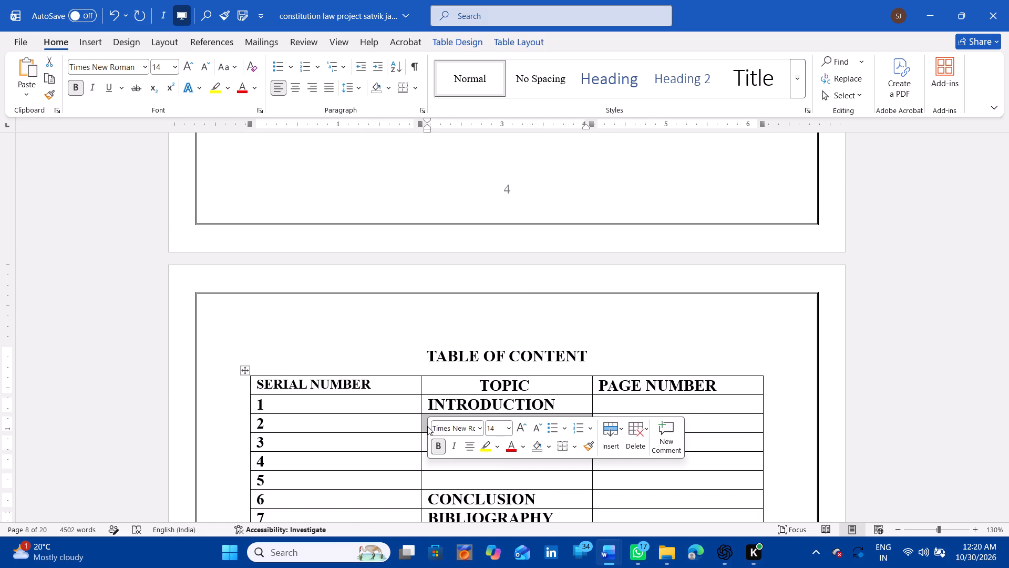
click(427, 426)
click(437, 339)
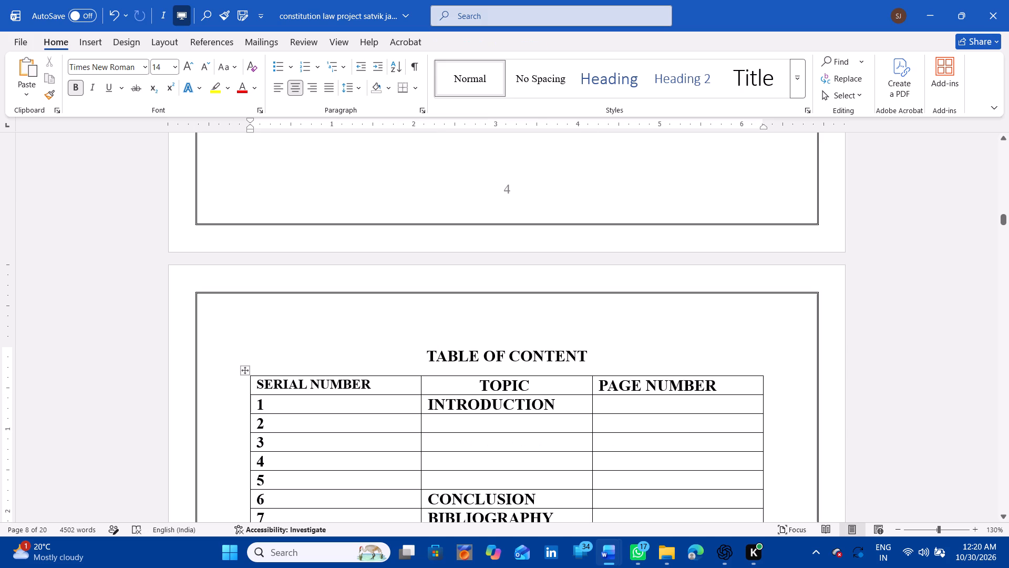
click(434, 422)
key(ctrl+v)
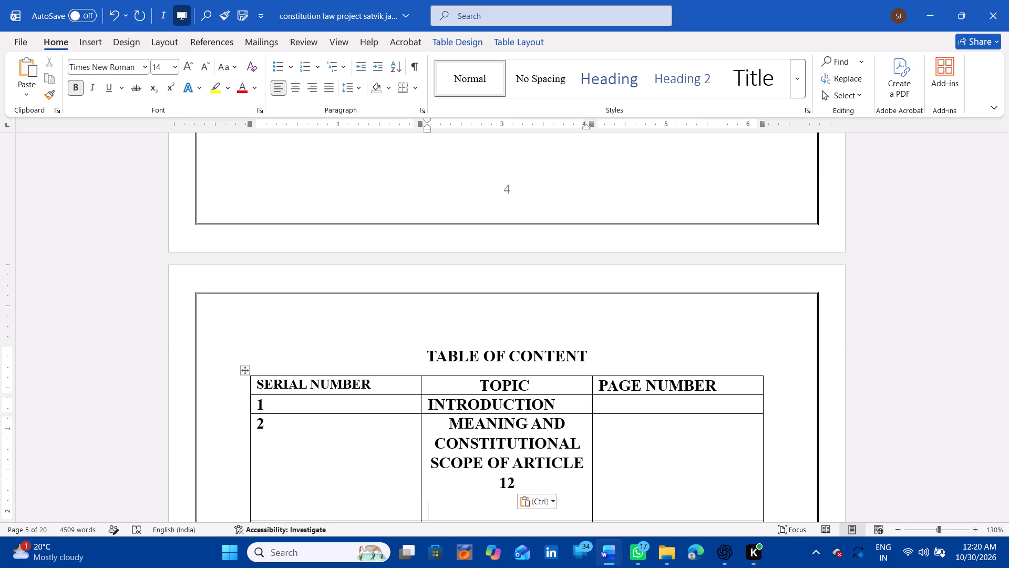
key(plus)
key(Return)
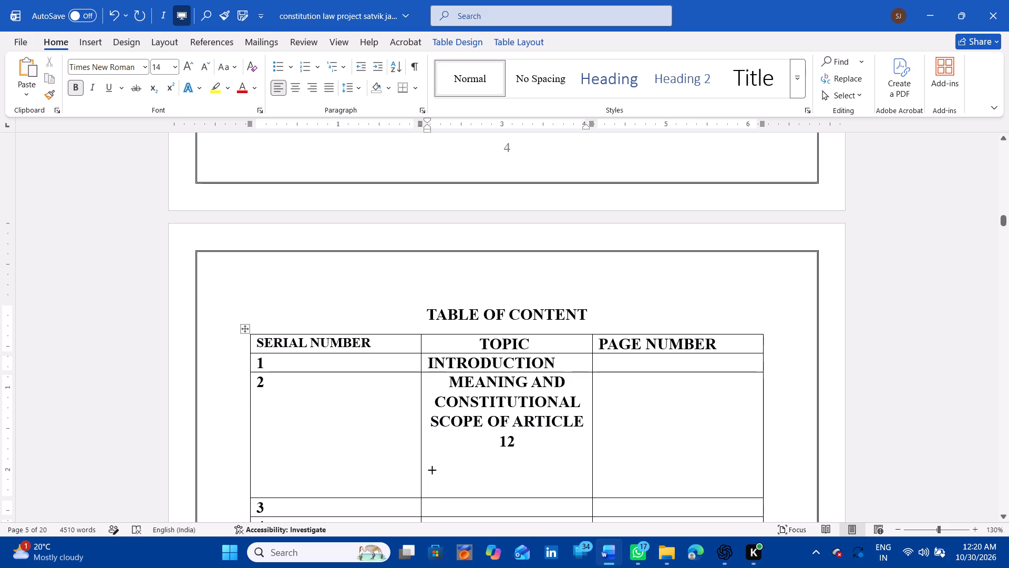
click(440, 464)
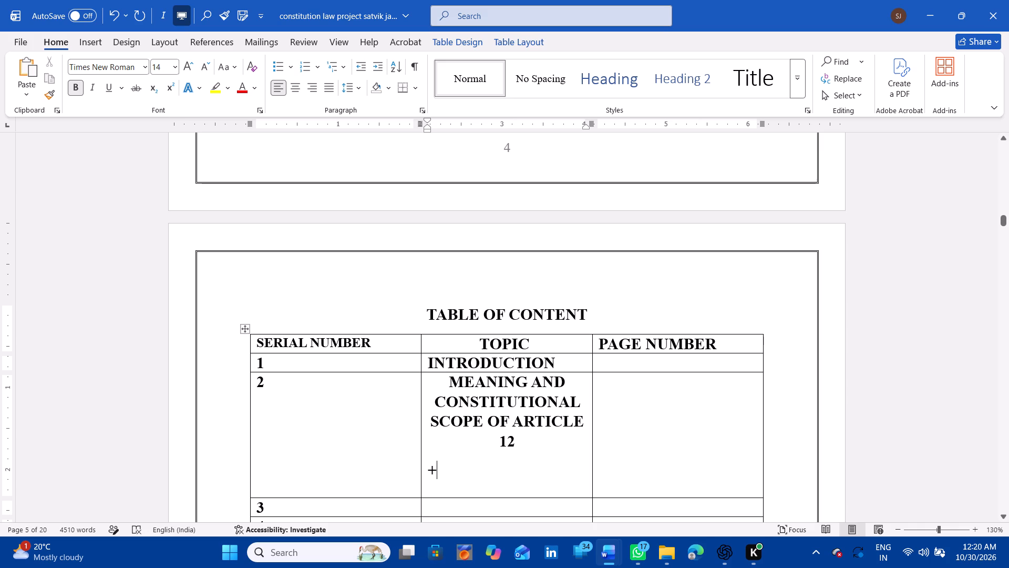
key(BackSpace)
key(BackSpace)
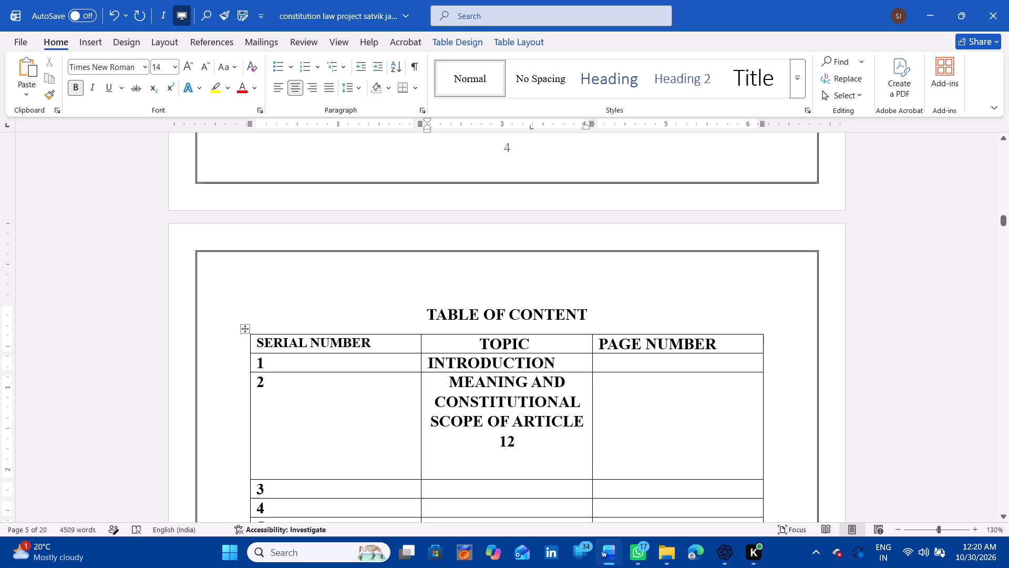
Copy the Chapter 3 title, JUDICIAL INTERPRETATION AND EVOLUTION OF “OTHER AUTHORITIES”, into the TOPIC cell of row 3.
scroll(496, 432, down, 19)
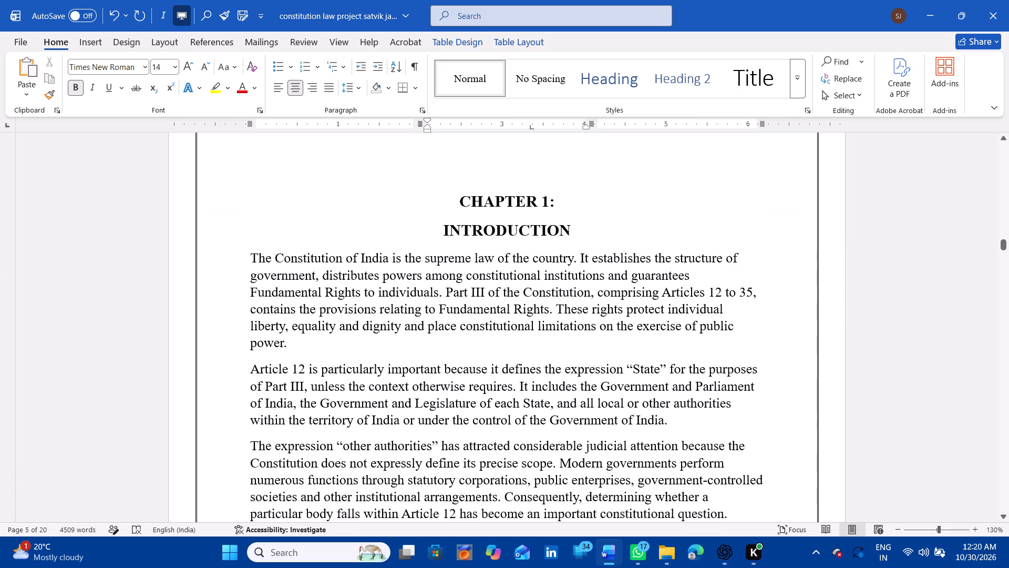
scroll(496, 432, down, 18)
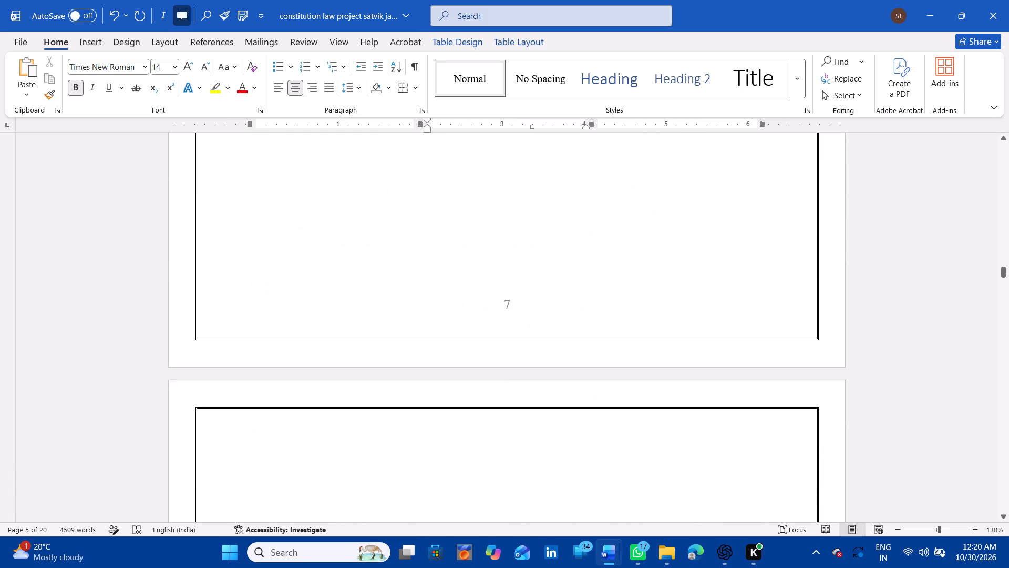
scroll(496, 432, down, 10)
scroll(496, 432, down, 12)
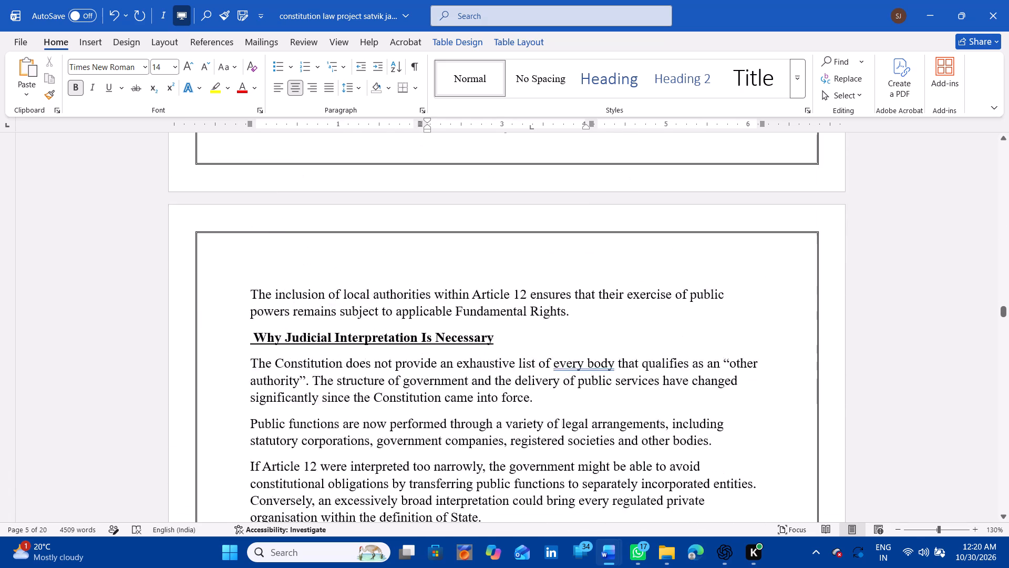
scroll(496, 432, down, 7)
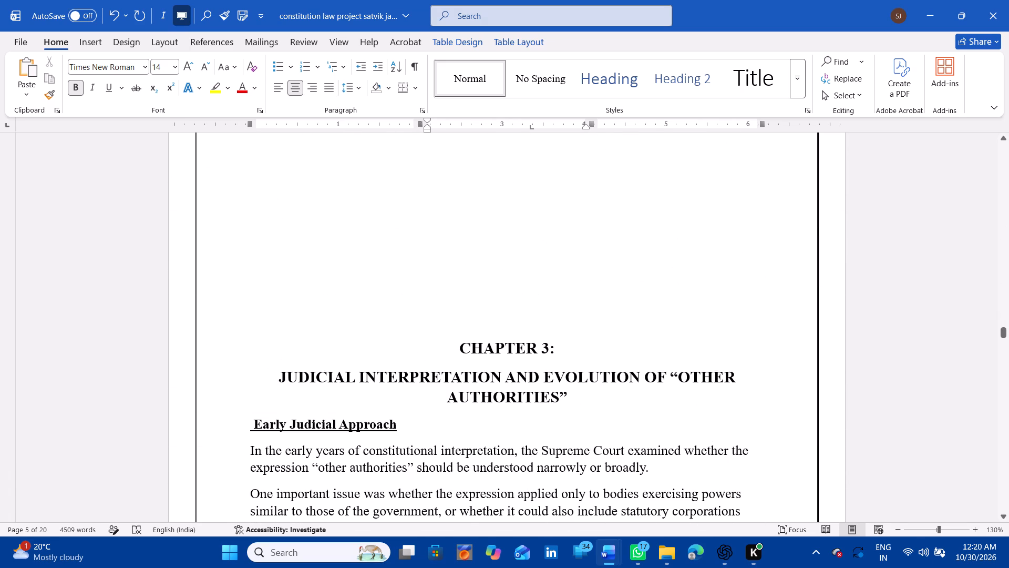
drag(218, 367, 228, 402)
click(228, 402)
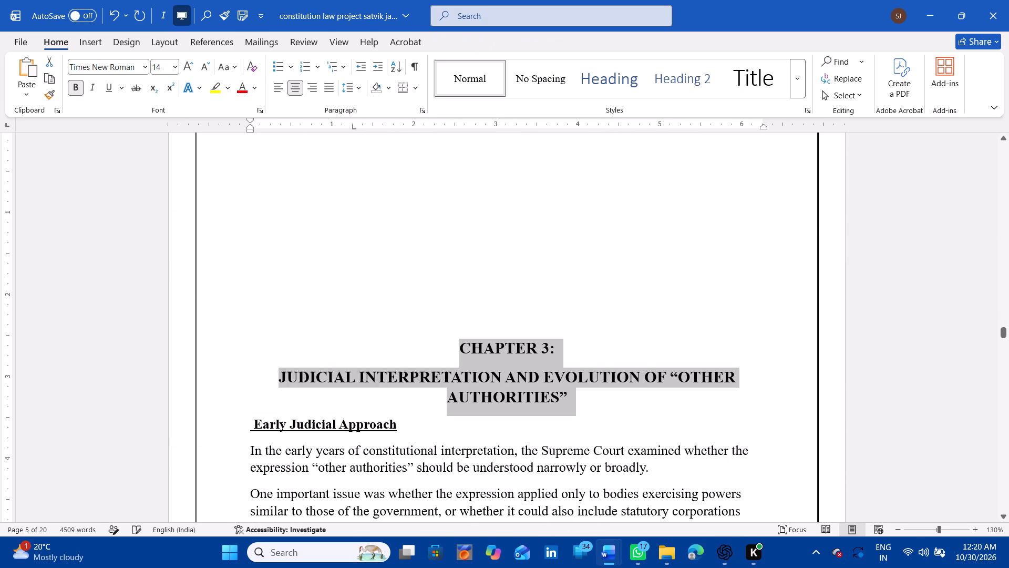
click(198, 379)
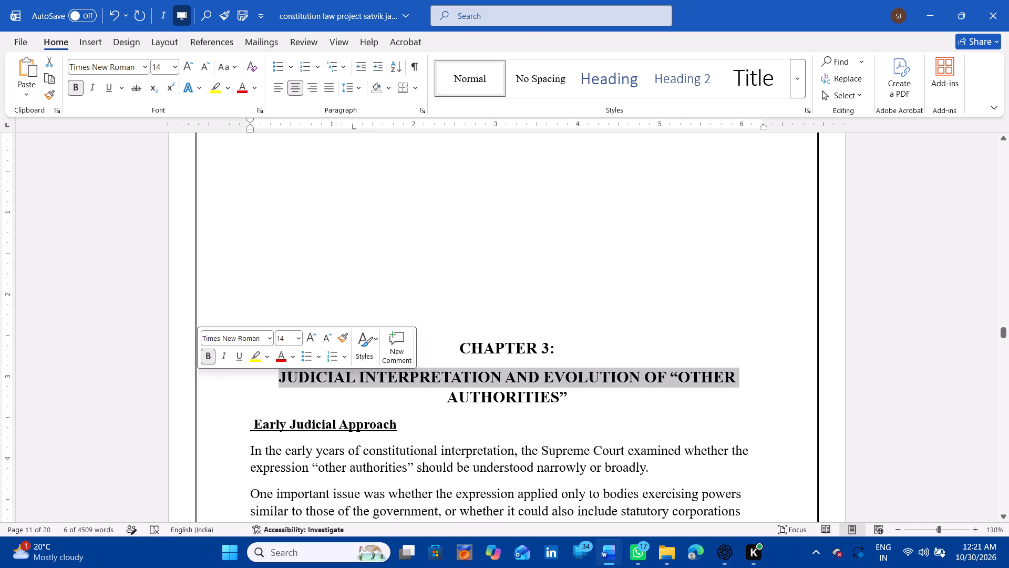
drag(198, 379, 195, 403)
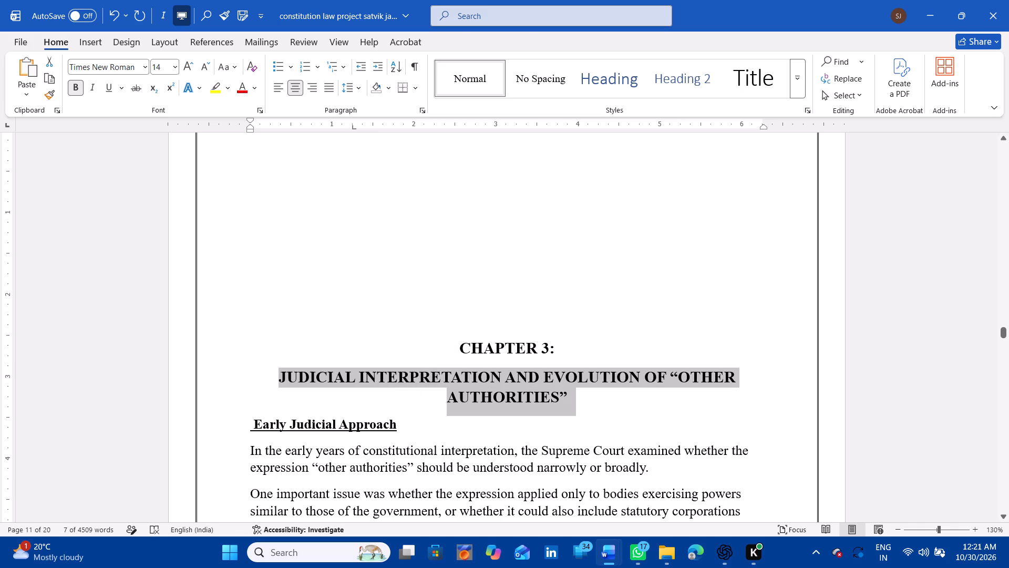
key(ctrl+c)
scroll(251, 334, up, 5)
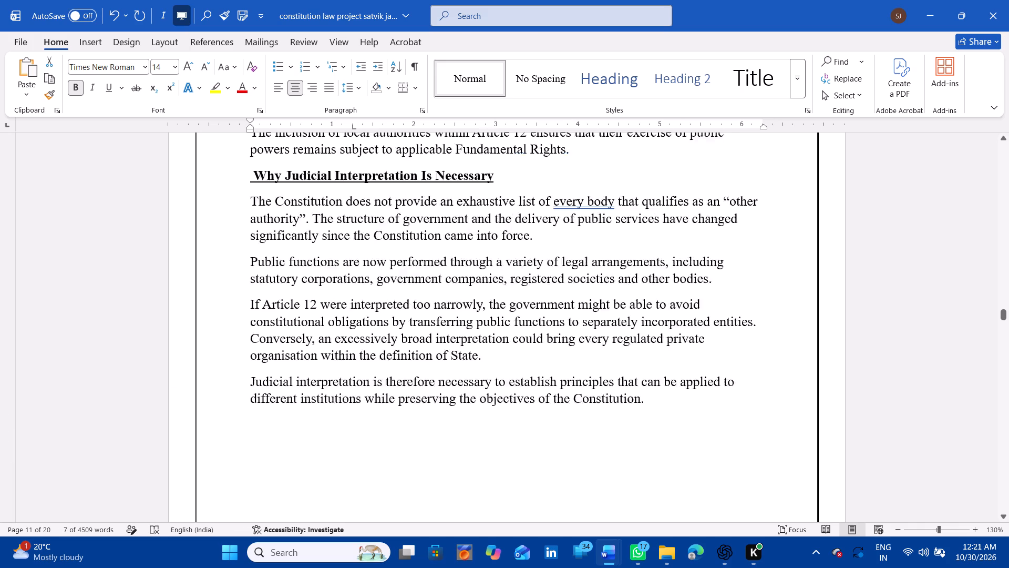
scroll(251, 334, up, 20)
scroll(251, 334, up, 5)
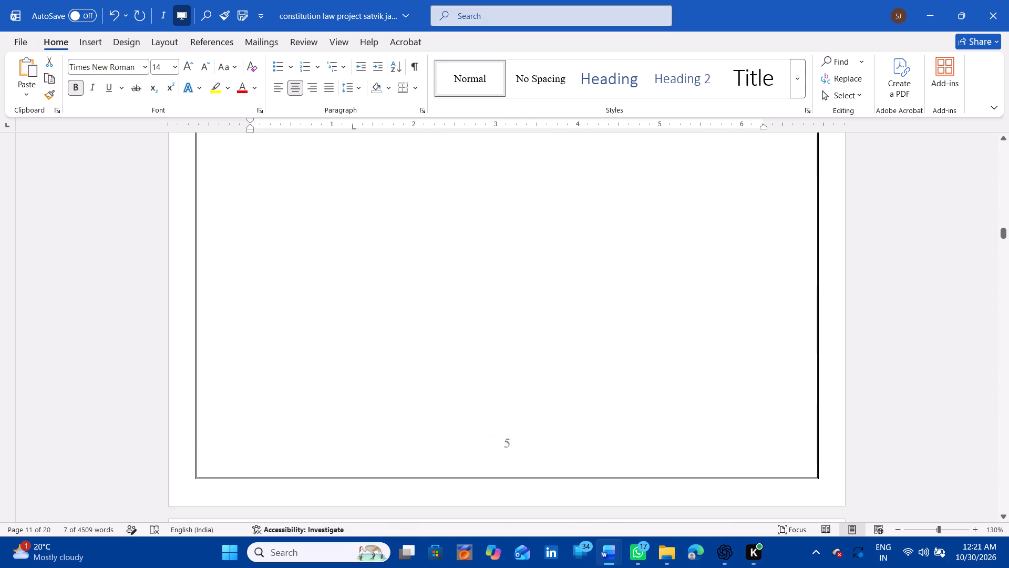
scroll(251, 334, up, 5)
scroll(251, 334, down, 1)
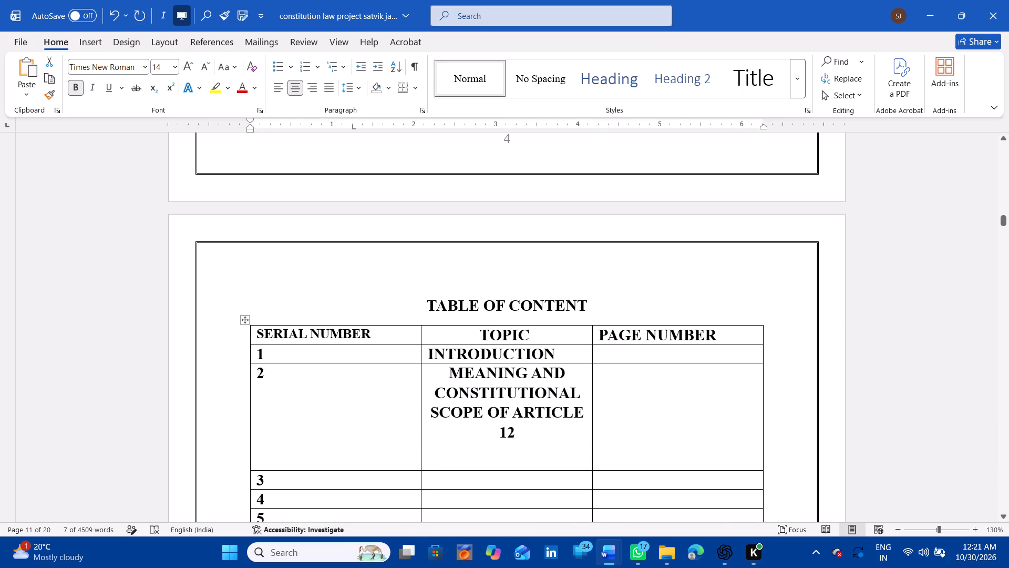
click(428, 474)
key(ctrl+v)
Copy the Chapter 4 title, TESTS FOR DETERMINING WHETHER AN ENTITY IS A STATE, into the TOPIC cell of row 4.
scroll(428, 474, down, 2)
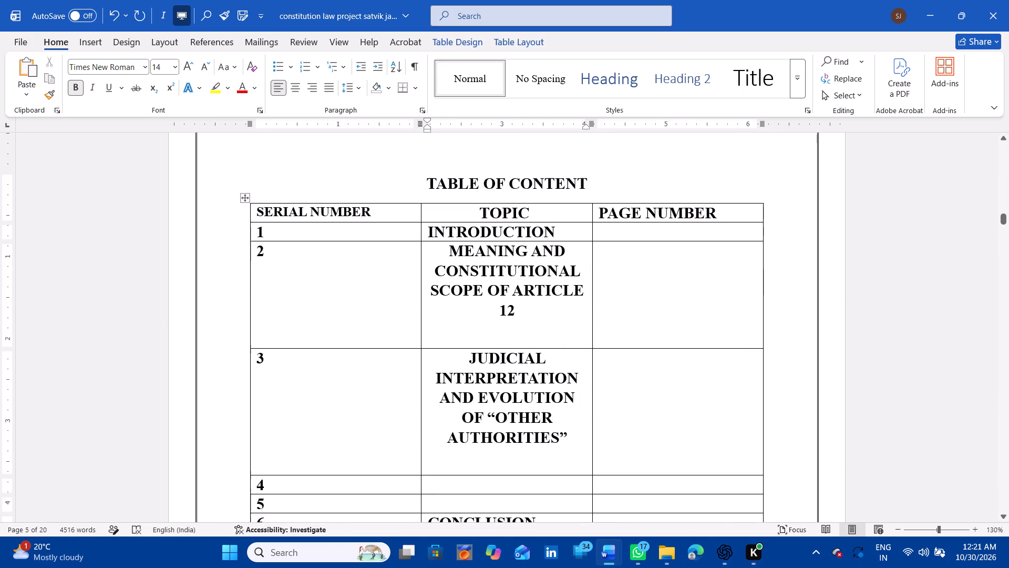
scroll(428, 474, down, 20)
scroll(428, 474, down, 8)
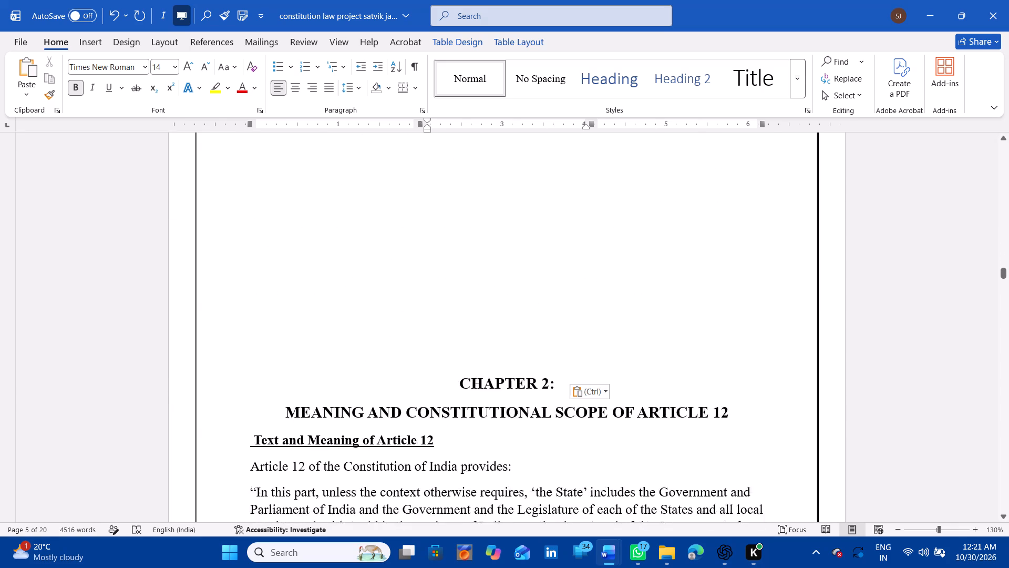
scroll(428, 474, down, 17)
click(428, 474)
ctrl+scroll(428, 474, down, 1)
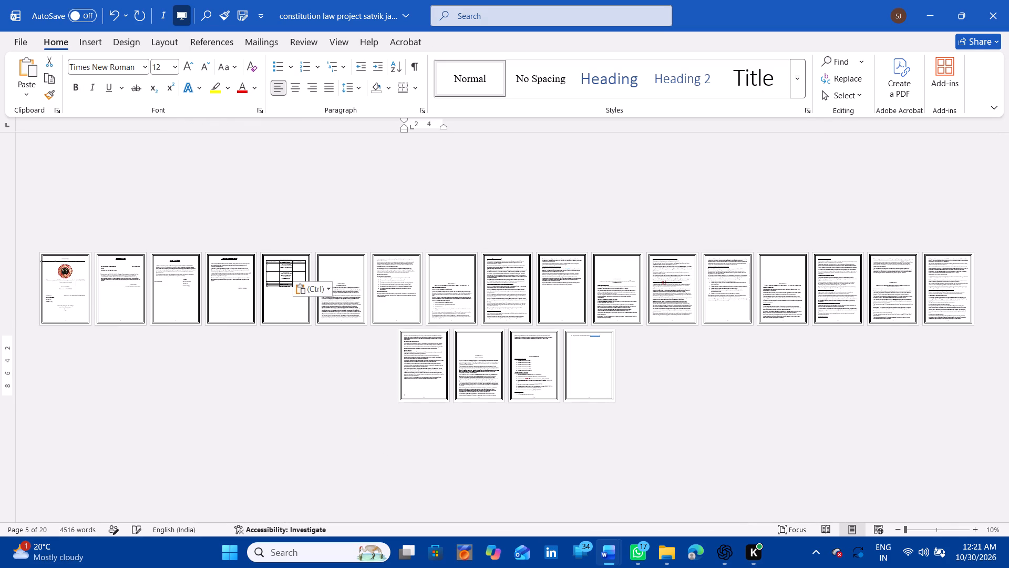
click(761, 299)
click(783, 297)
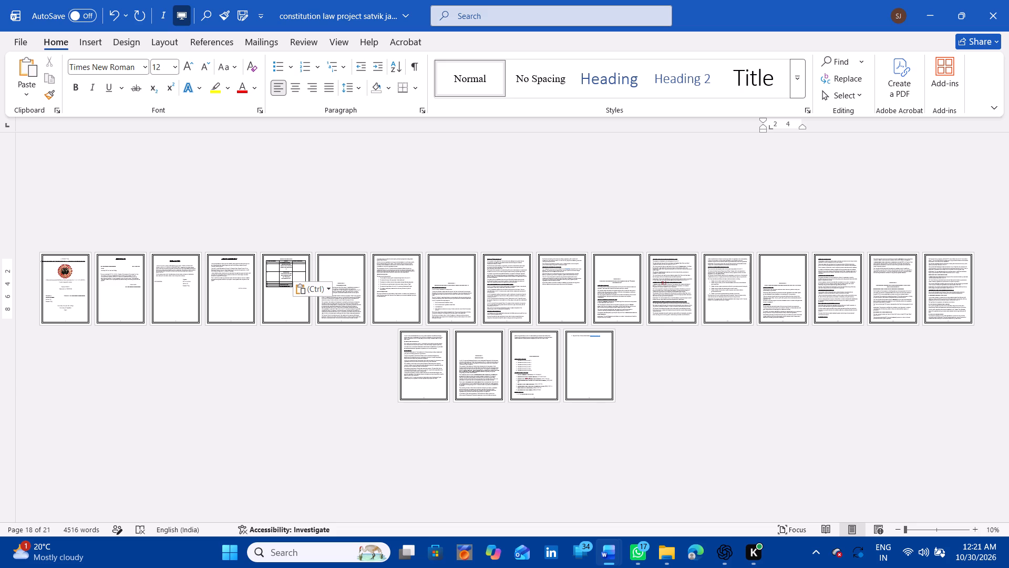
ctrl+scroll(784, 289, up, 5)
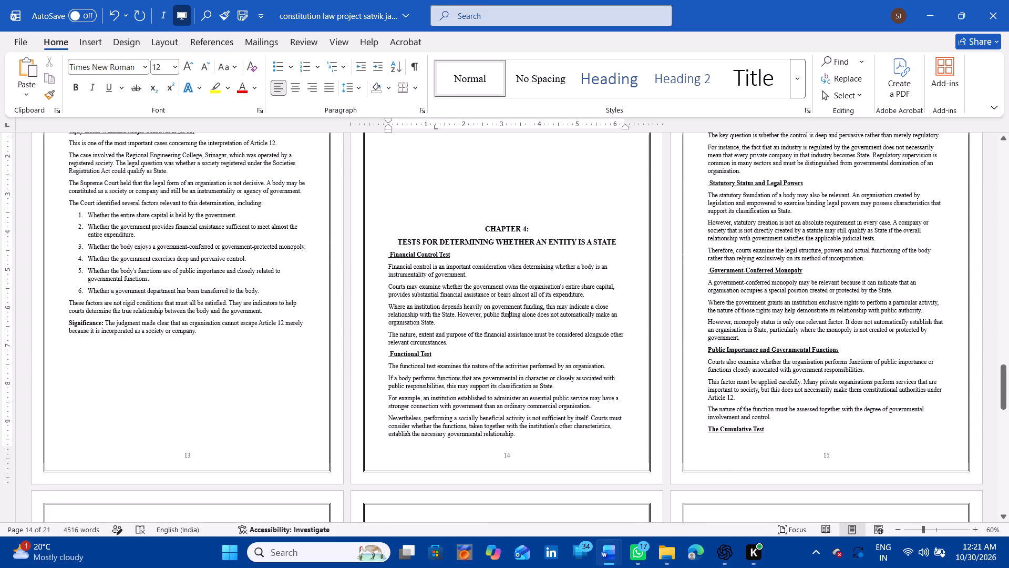
click(369, 241)
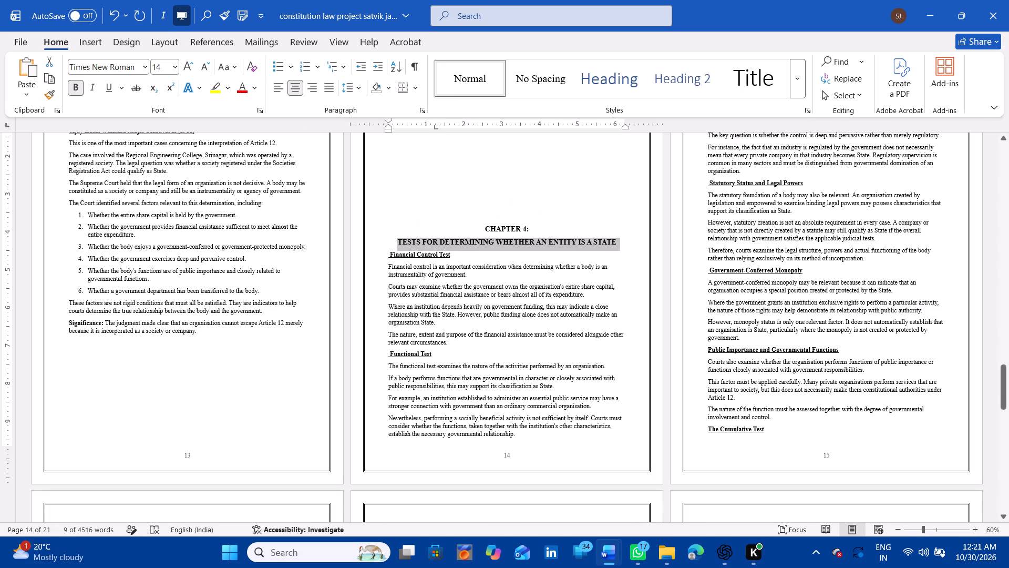
key(ctrl+c)
scroll(369, 241, up, 20)
scroll(369, 241, up, 6)
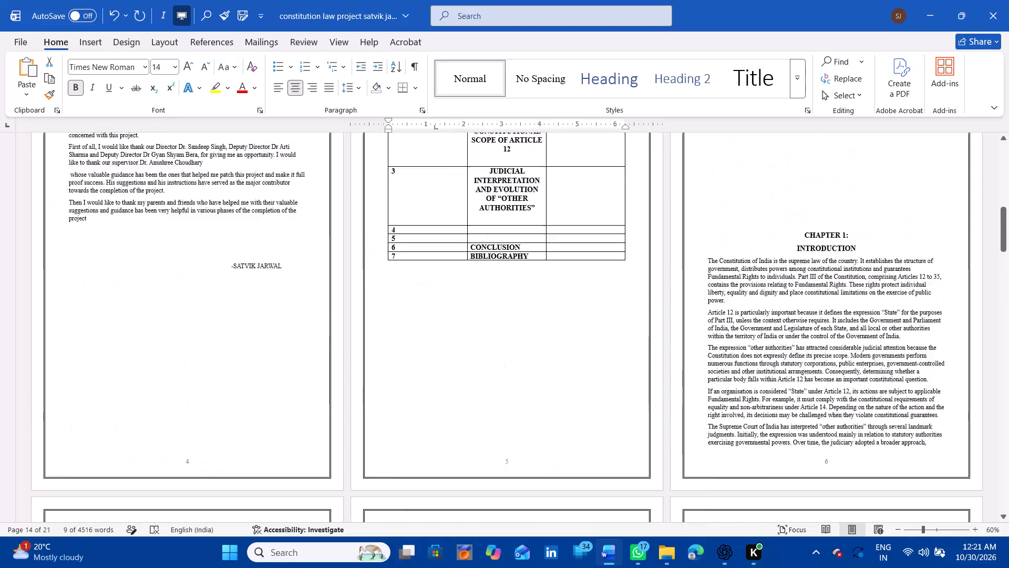
scroll(369, 241, up, 2)
click(478, 458)
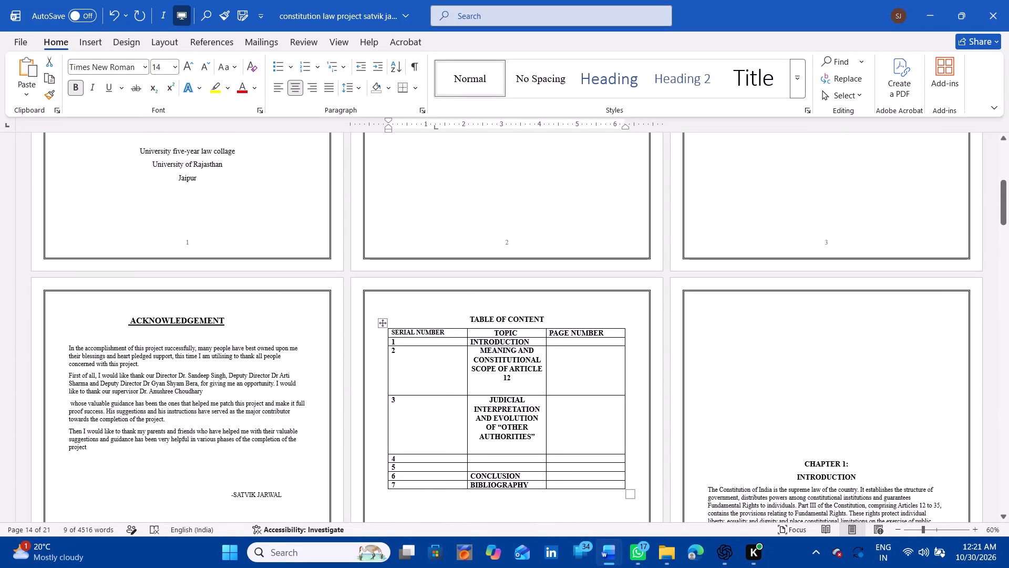
key(ctrl+v)
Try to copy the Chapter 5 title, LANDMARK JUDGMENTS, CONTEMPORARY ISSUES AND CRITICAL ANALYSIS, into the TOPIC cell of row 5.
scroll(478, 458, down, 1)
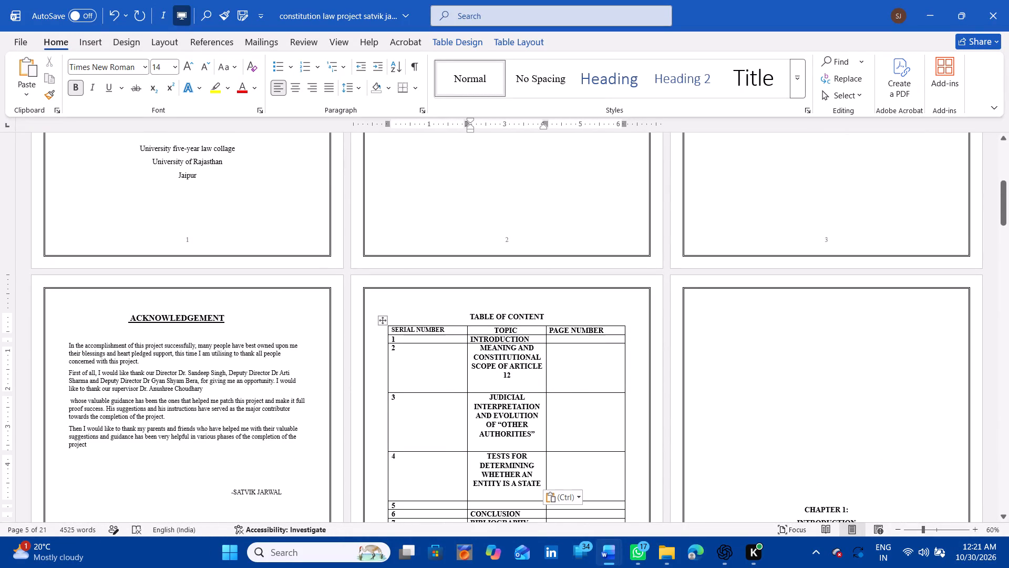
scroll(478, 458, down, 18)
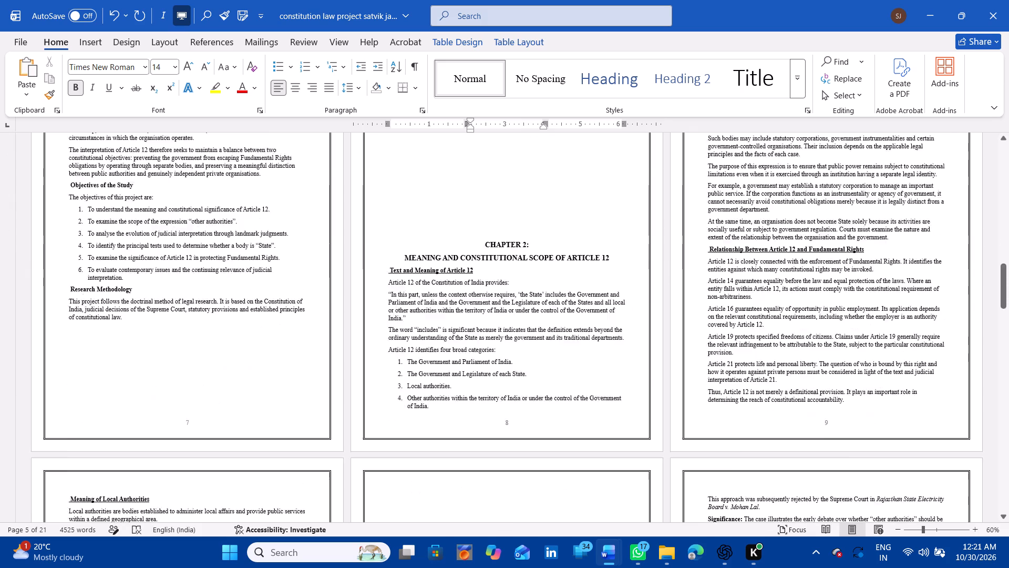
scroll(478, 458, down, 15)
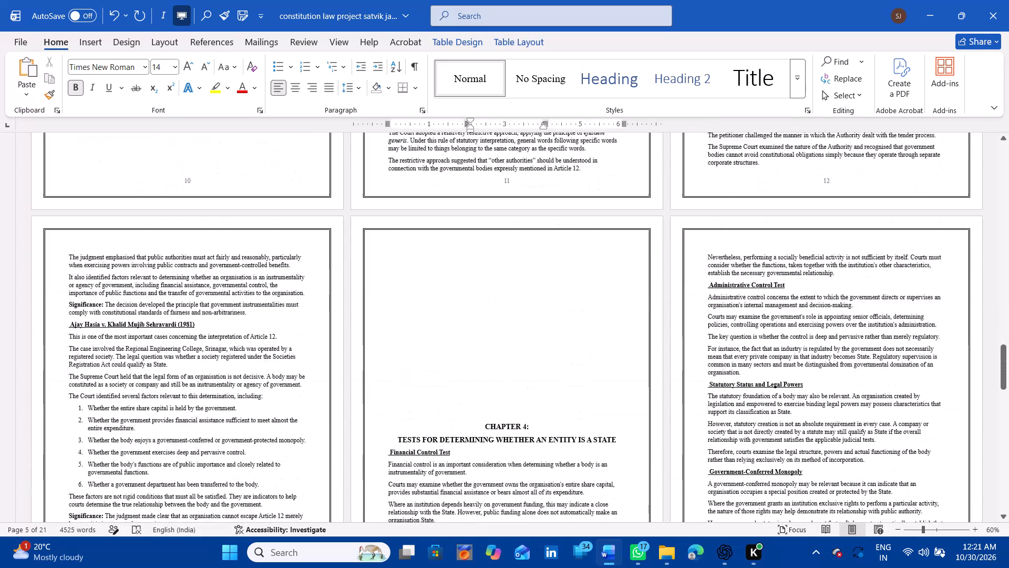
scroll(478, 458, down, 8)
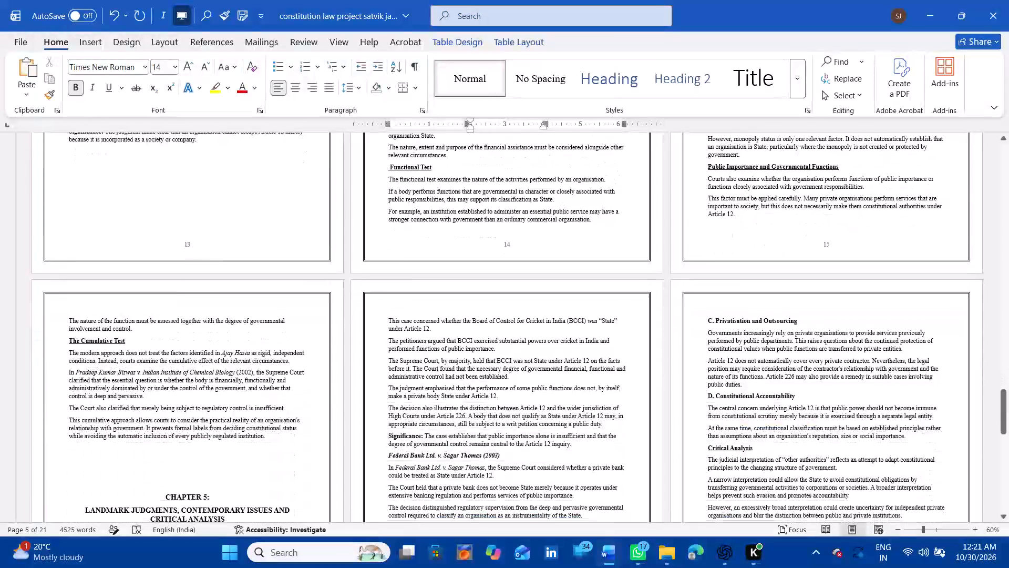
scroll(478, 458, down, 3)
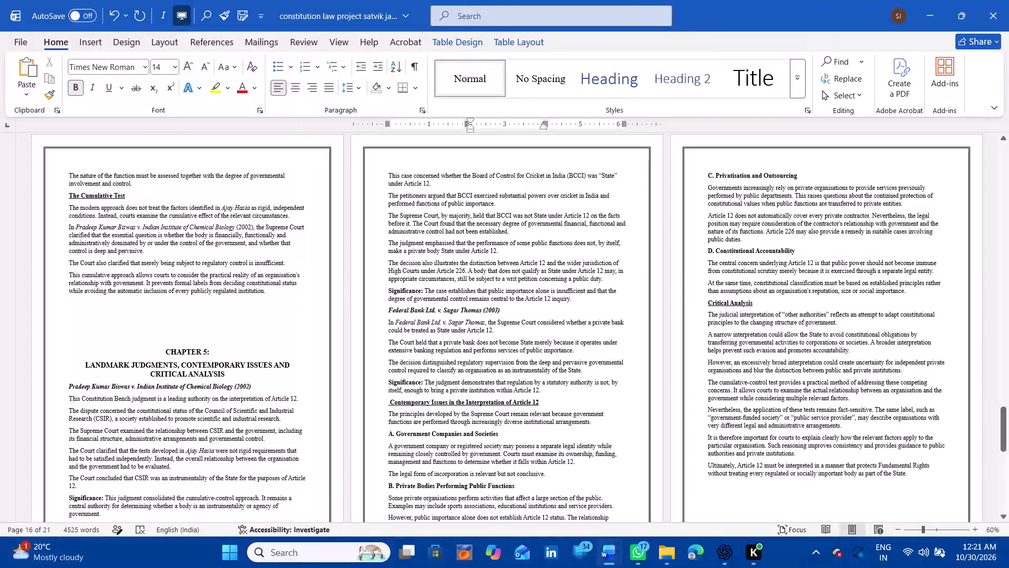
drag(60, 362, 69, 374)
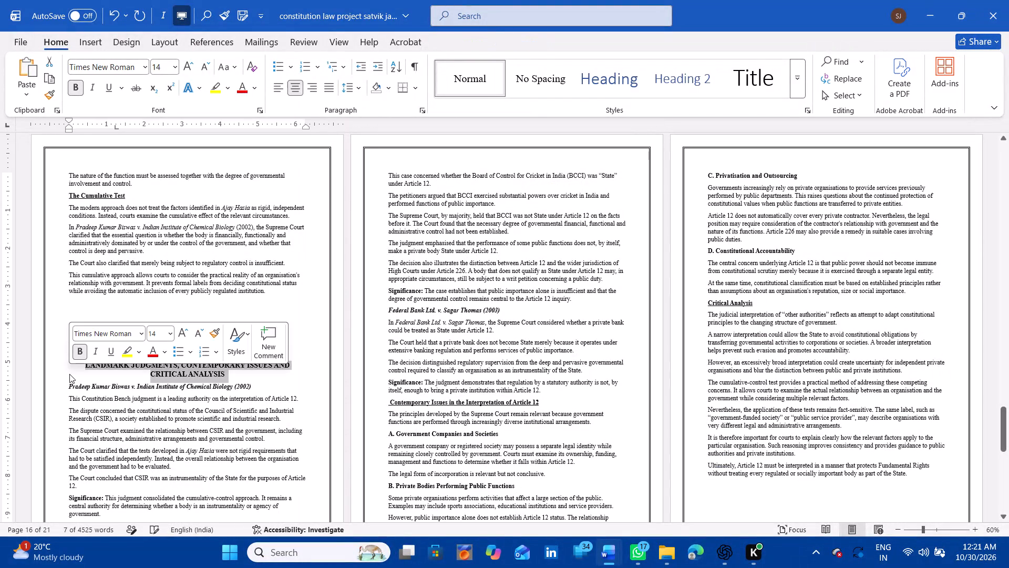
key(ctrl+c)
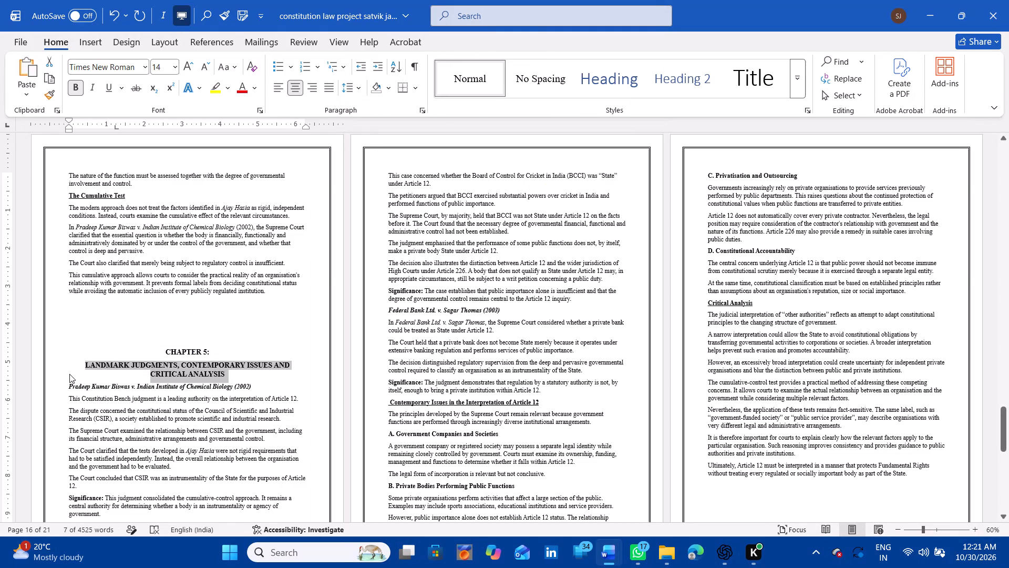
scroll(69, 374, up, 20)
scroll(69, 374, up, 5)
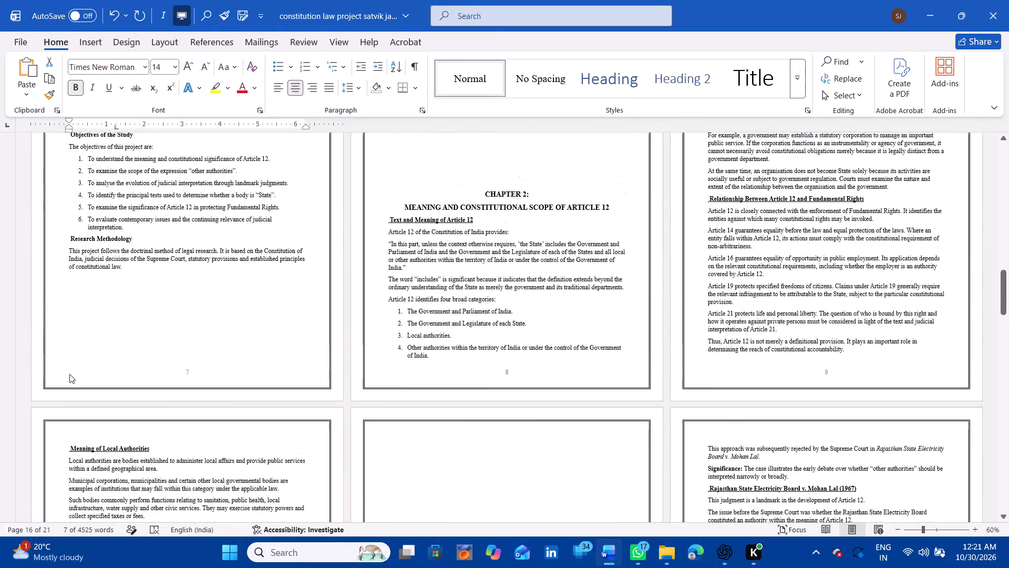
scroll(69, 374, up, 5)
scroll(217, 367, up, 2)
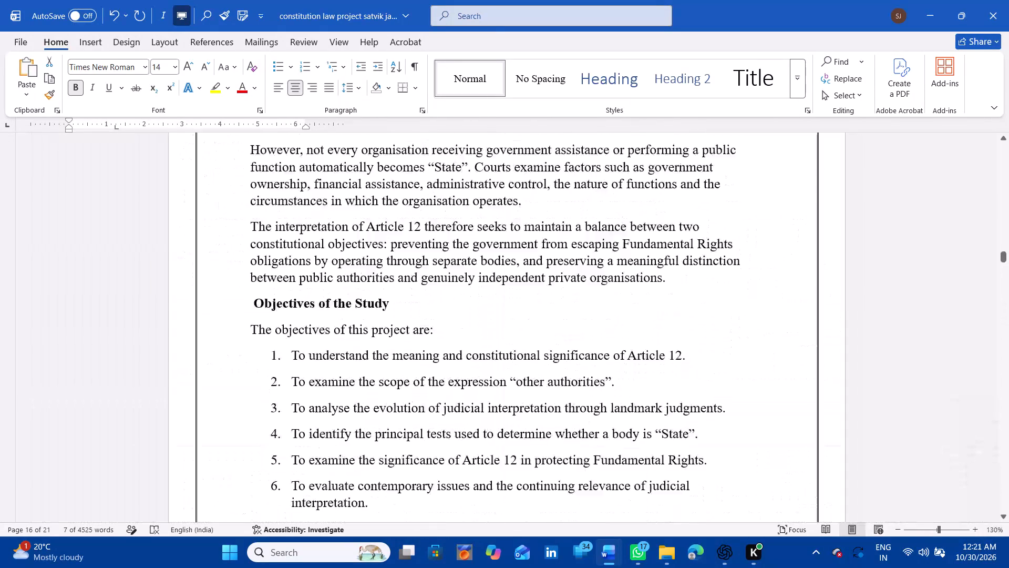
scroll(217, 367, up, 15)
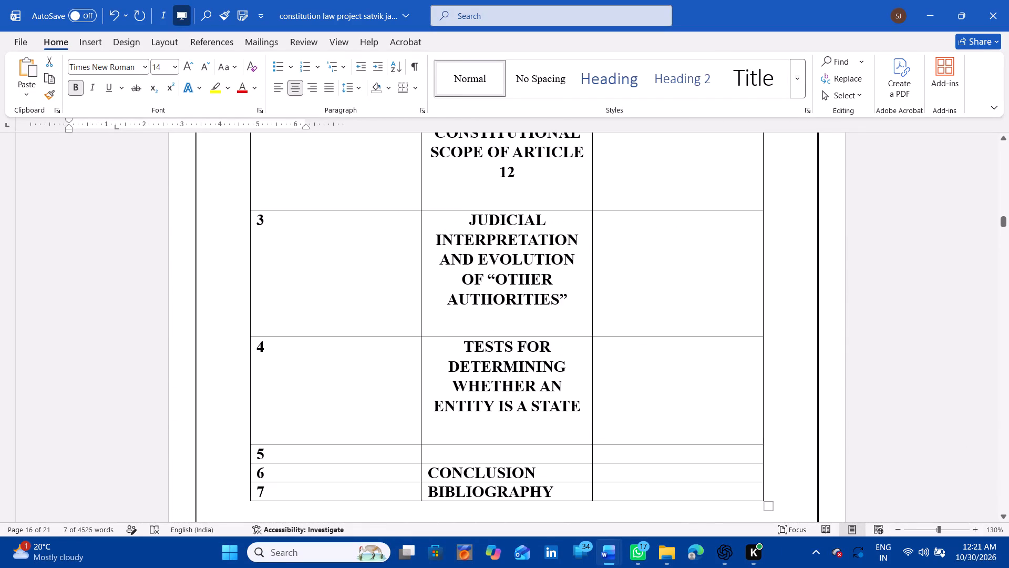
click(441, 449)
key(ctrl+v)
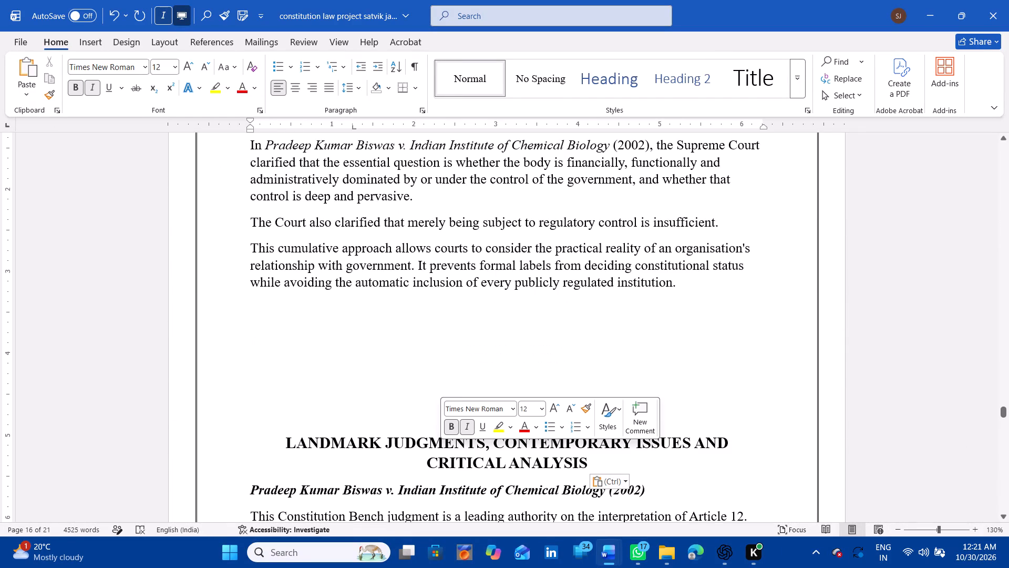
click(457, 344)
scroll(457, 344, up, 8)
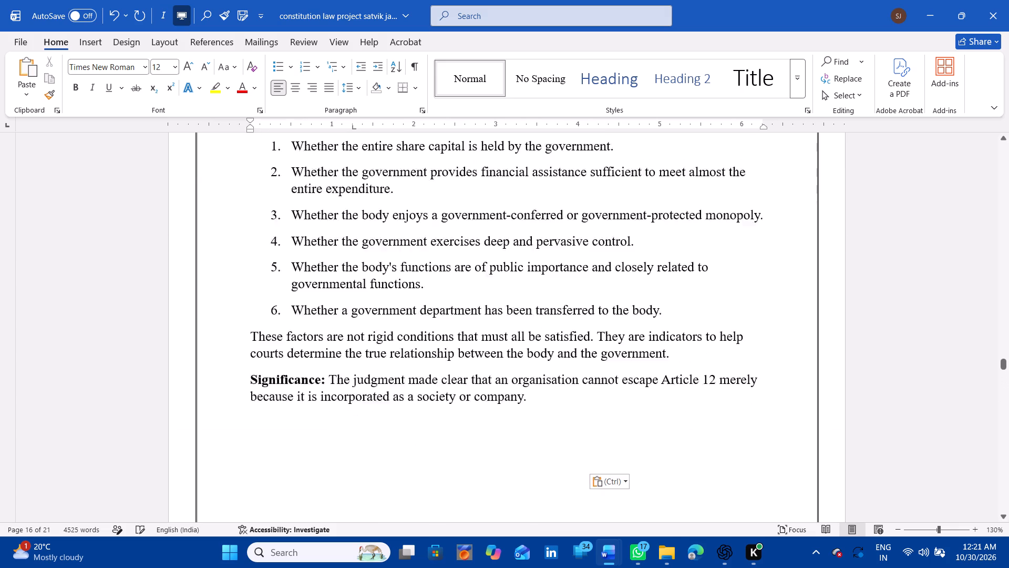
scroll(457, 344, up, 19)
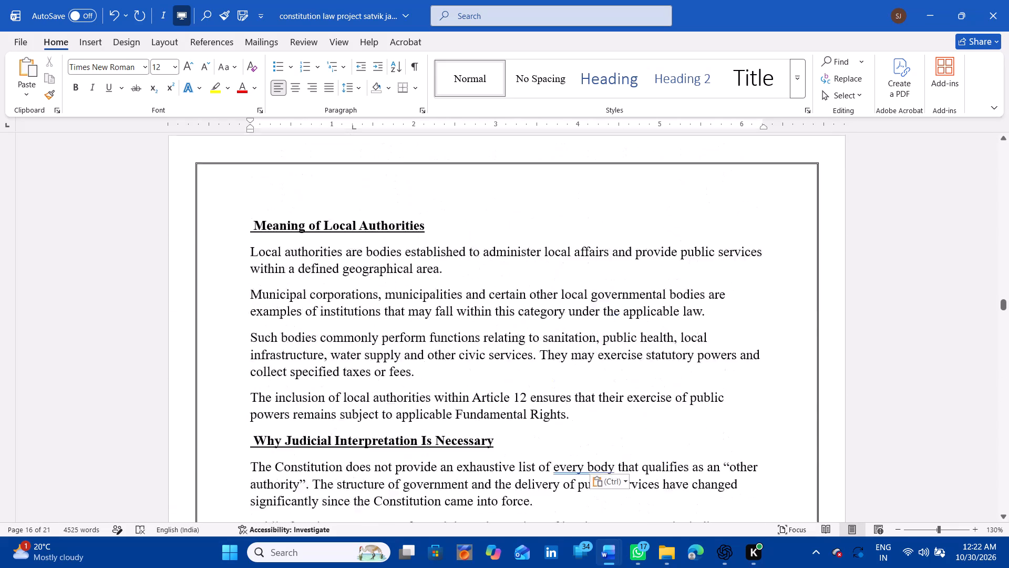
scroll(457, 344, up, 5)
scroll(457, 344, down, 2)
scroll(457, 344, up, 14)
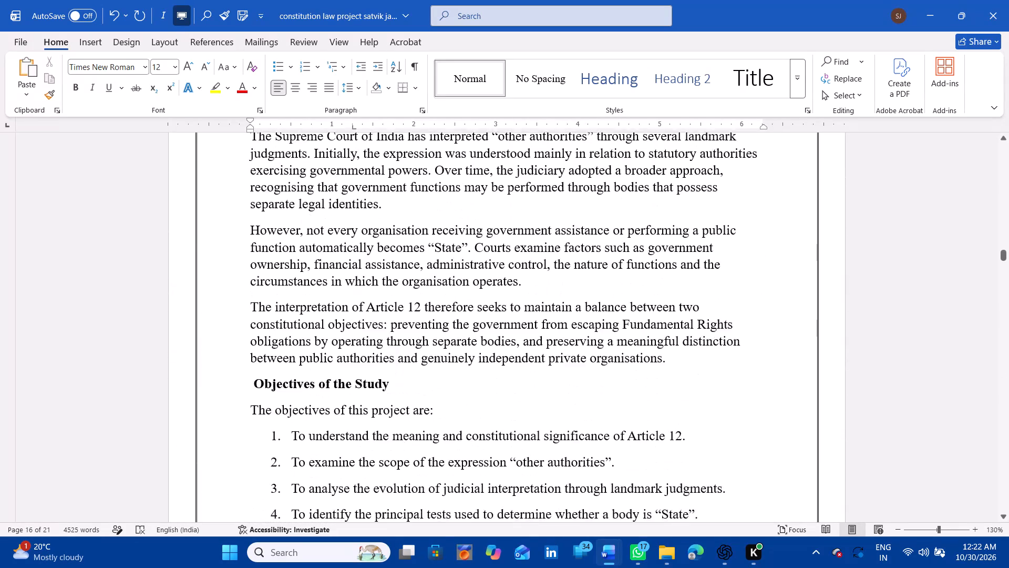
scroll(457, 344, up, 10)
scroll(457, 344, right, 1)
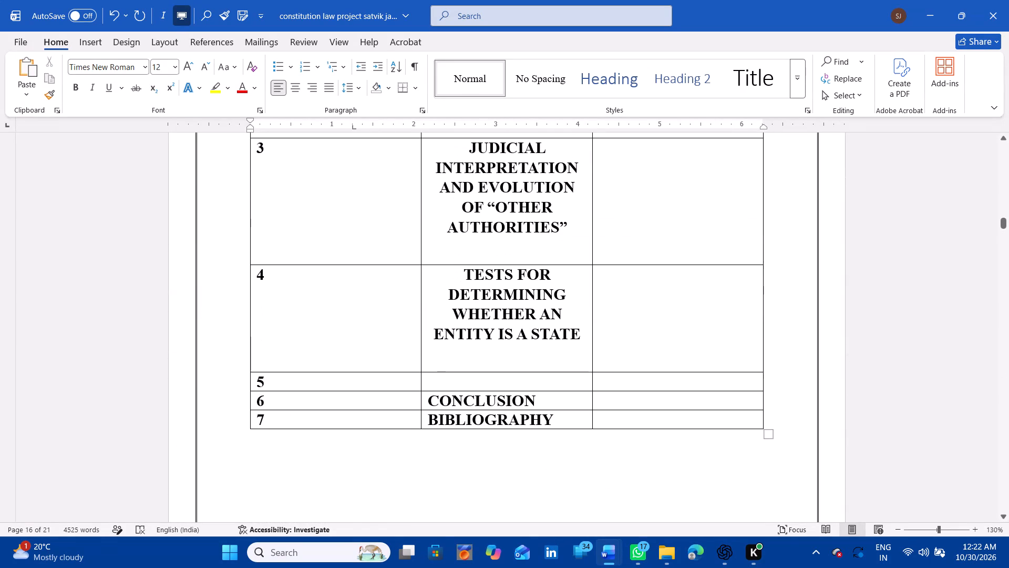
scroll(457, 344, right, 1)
Copy the Chapter 5 title, LANDMARK JUDGMENTS, CONTEMPORARY ISSUES AND CRITICAL ANALYSIS, from its chapter heading into the TOPIC cell of row 5.
scroll(457, 344, down, 8)
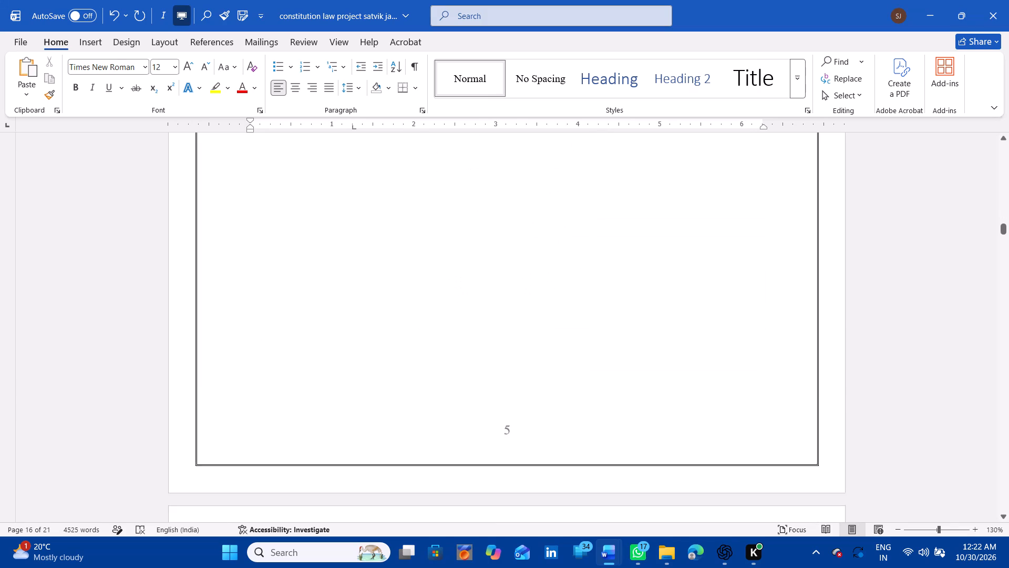
scroll(457, 344, down, 19)
scroll(457, 344, down, 12)
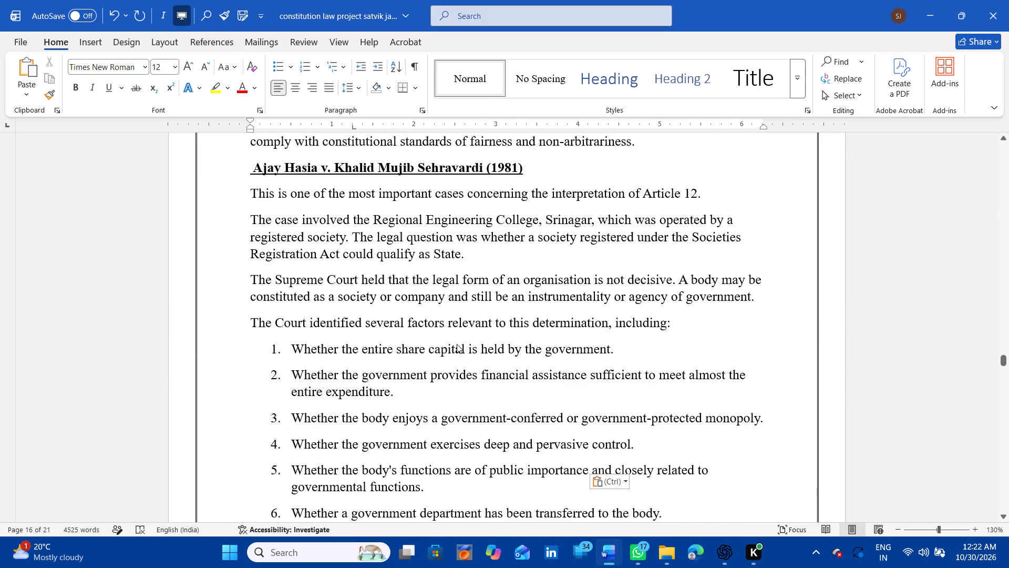
scroll(457, 344, down, 16)
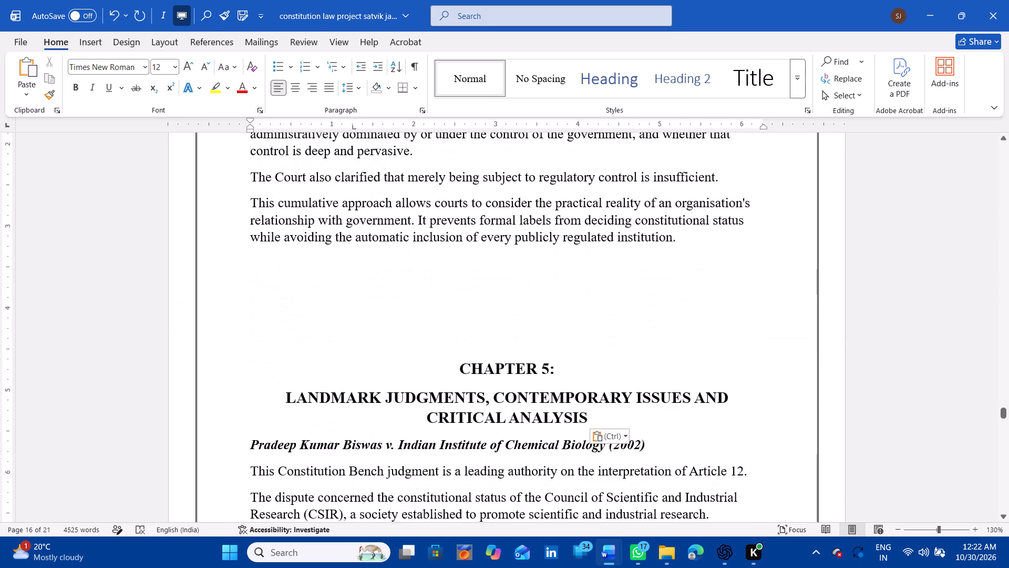
scroll(457, 344, down, 1)
drag(191, 356, 198, 377)
key(ctrl+c)
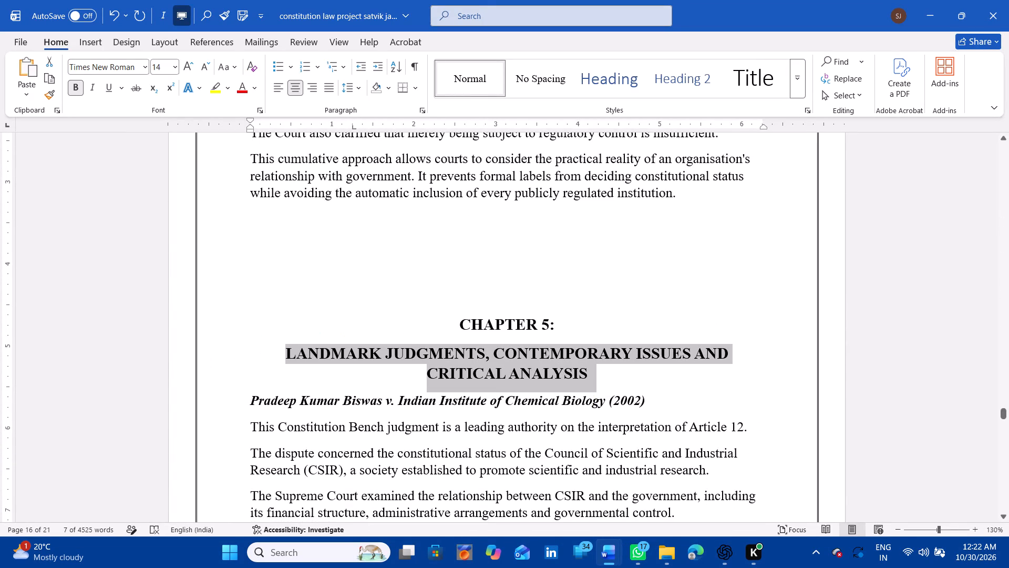
scroll(198, 377, up, 20)
scroll(198, 377, up, 15)
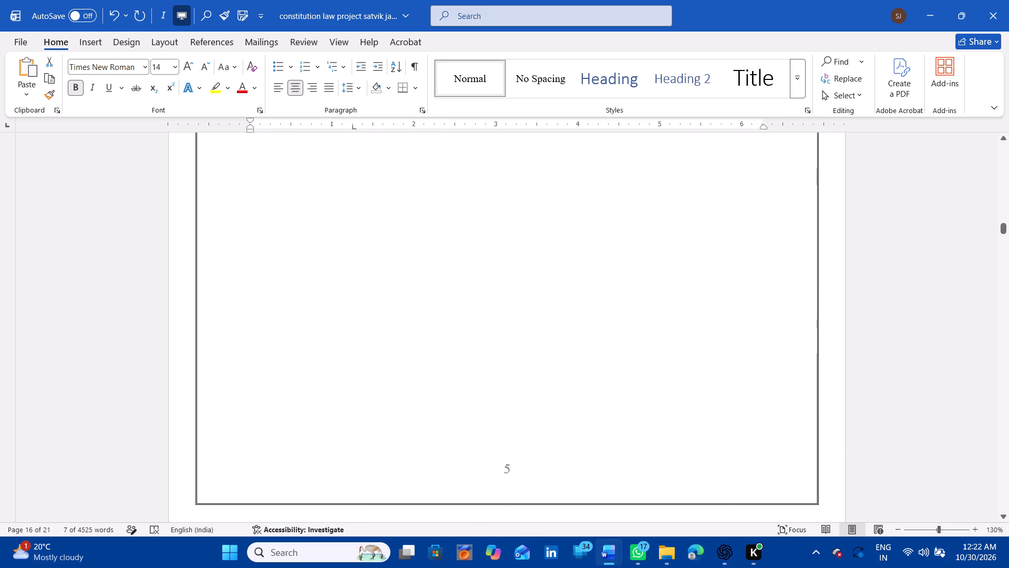
scroll(198, 377, up, 6)
scroll(198, 377, down, 6)
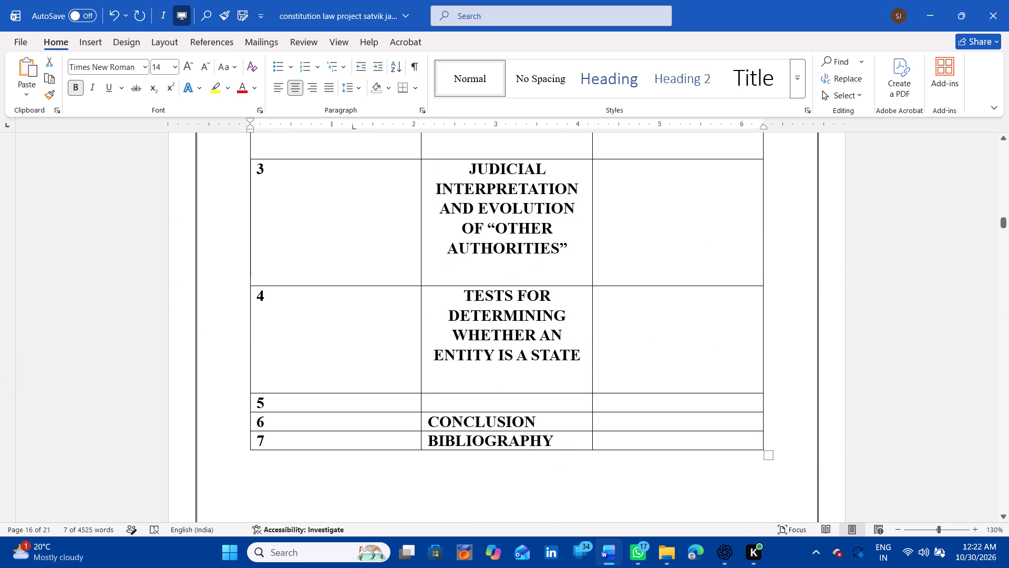
click(429, 407)
key(ctrl+v)
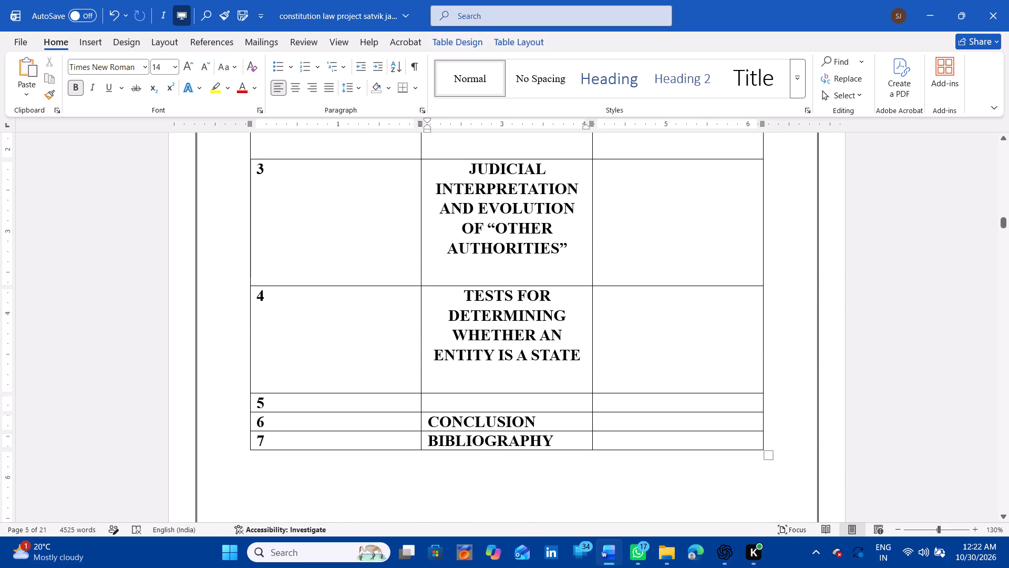
Format the whole TOPIC column of the table of content as 12 pt, non-bold, left-aligned text.
scroll(429, 407, up, 4)
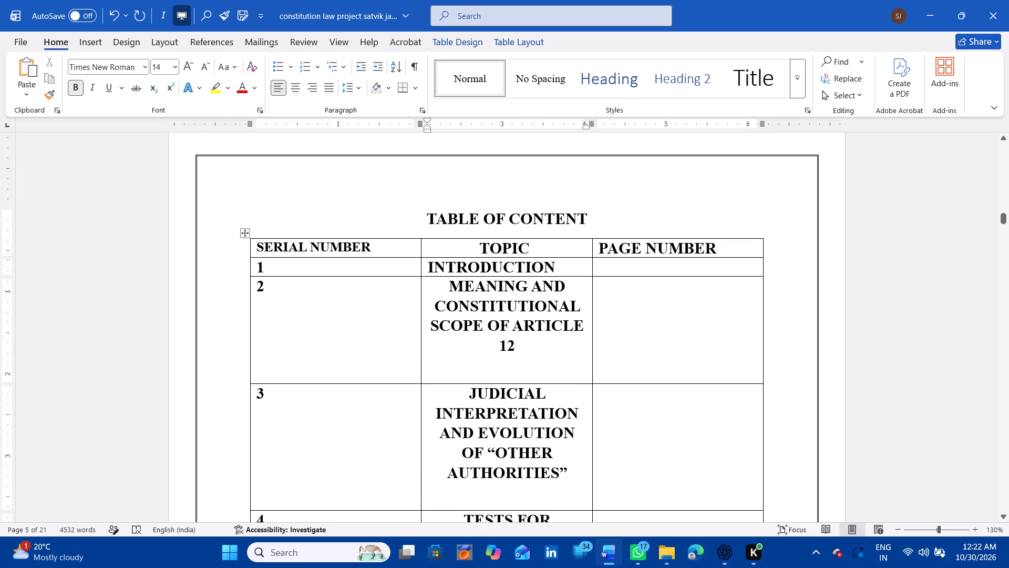
click(482, 239)
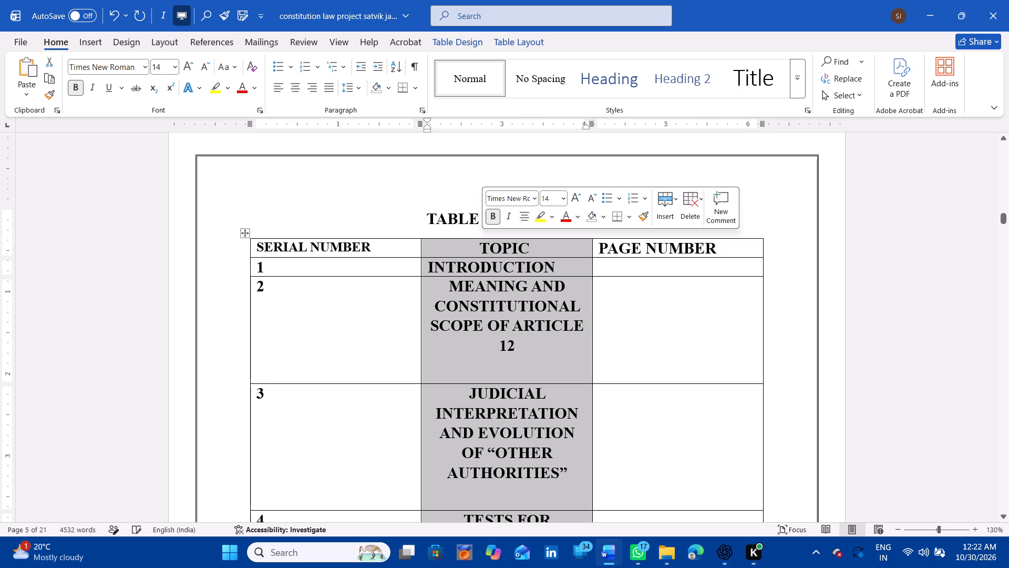
click(590, 199)
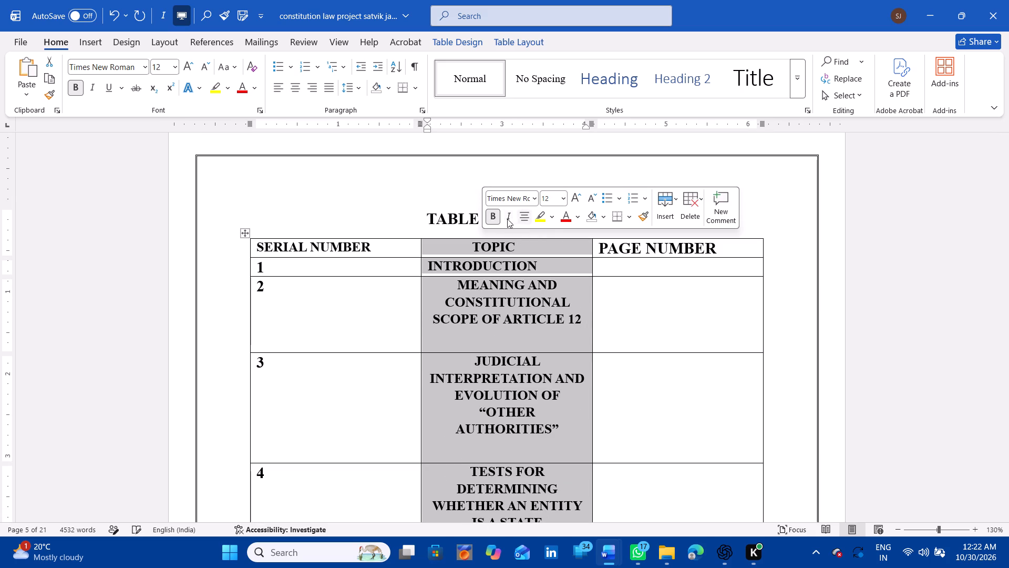
click(493, 217)
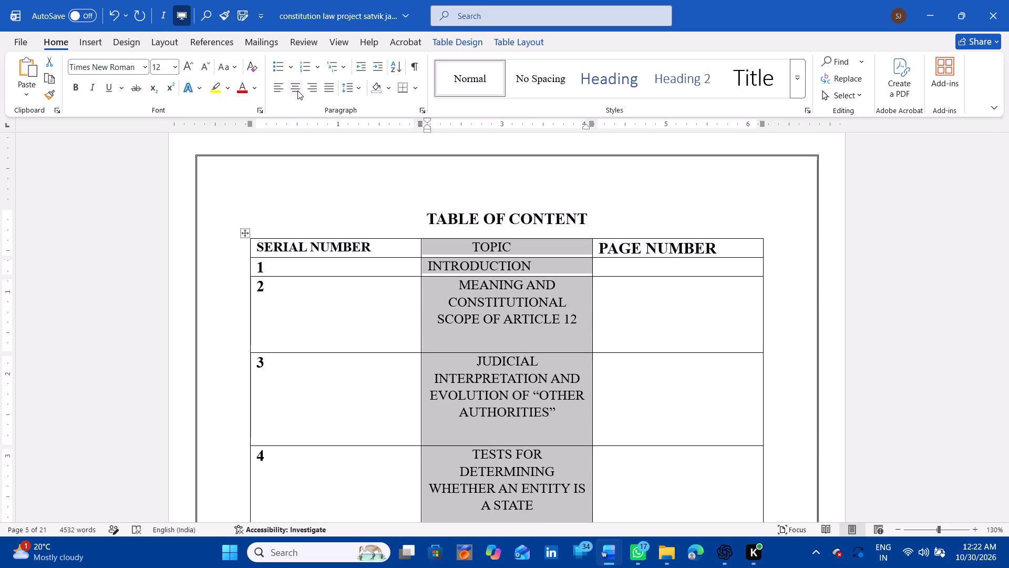
click(282, 89)
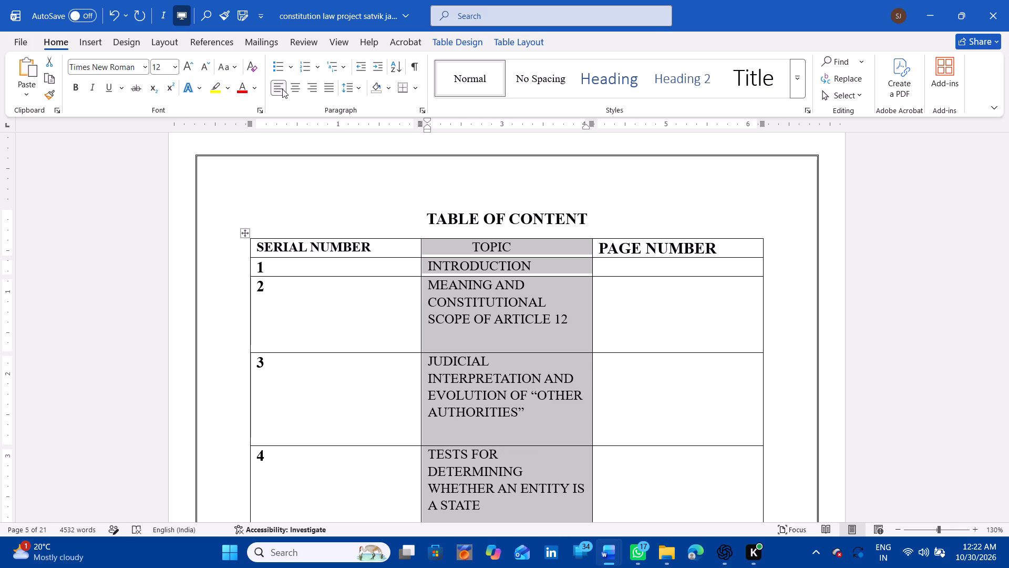
Format the SERIAL NUMBER and PAGE NUMBER columns of the table of content as 12 pt, non-bold text.
click(326, 240)
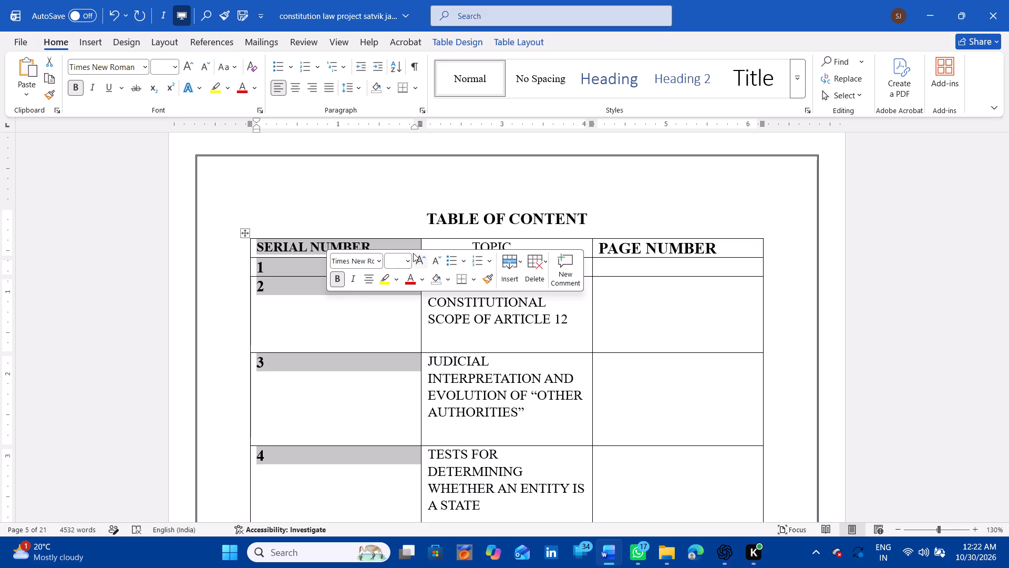
click(408, 260)
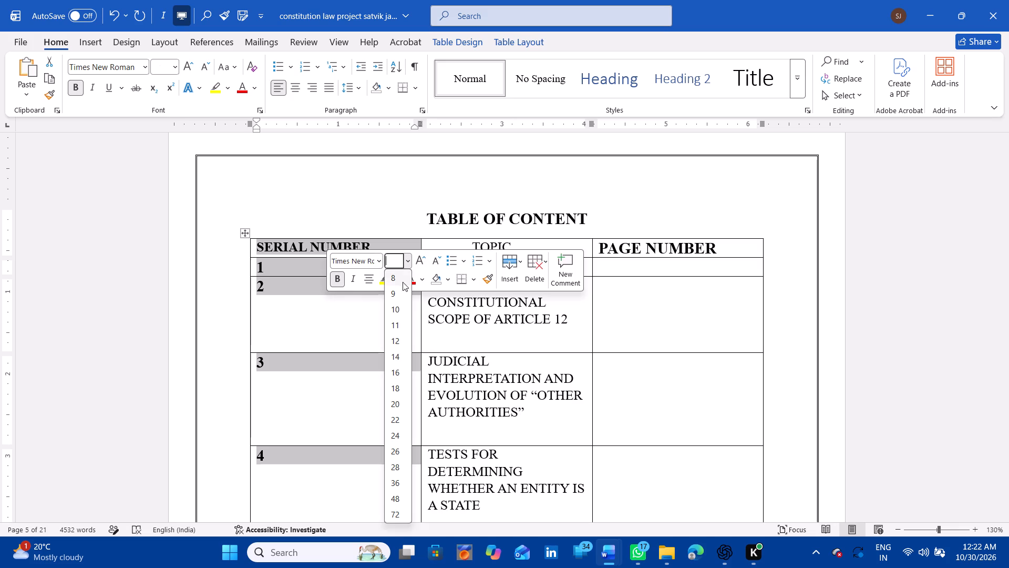
click(399, 339)
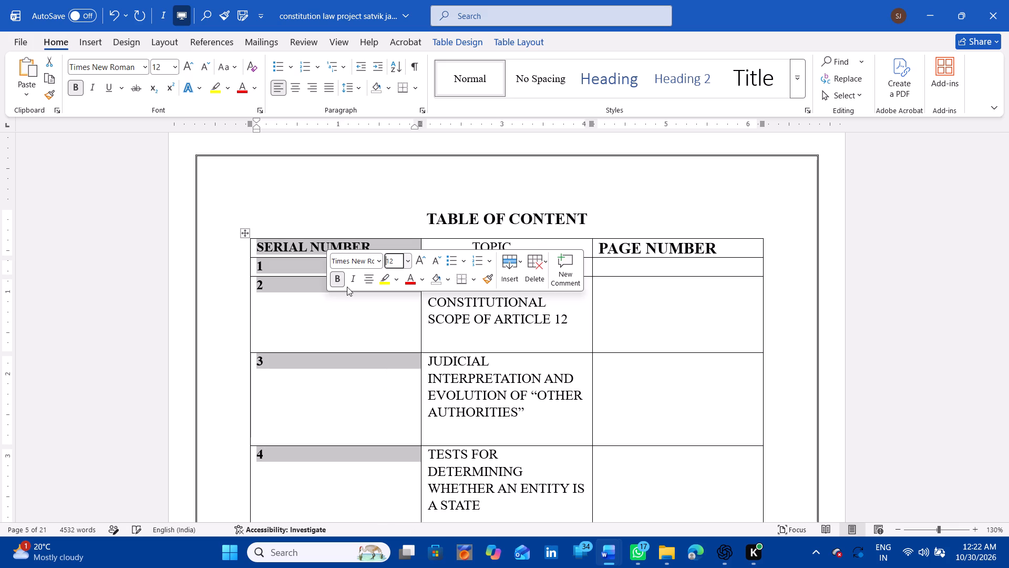
click(338, 279)
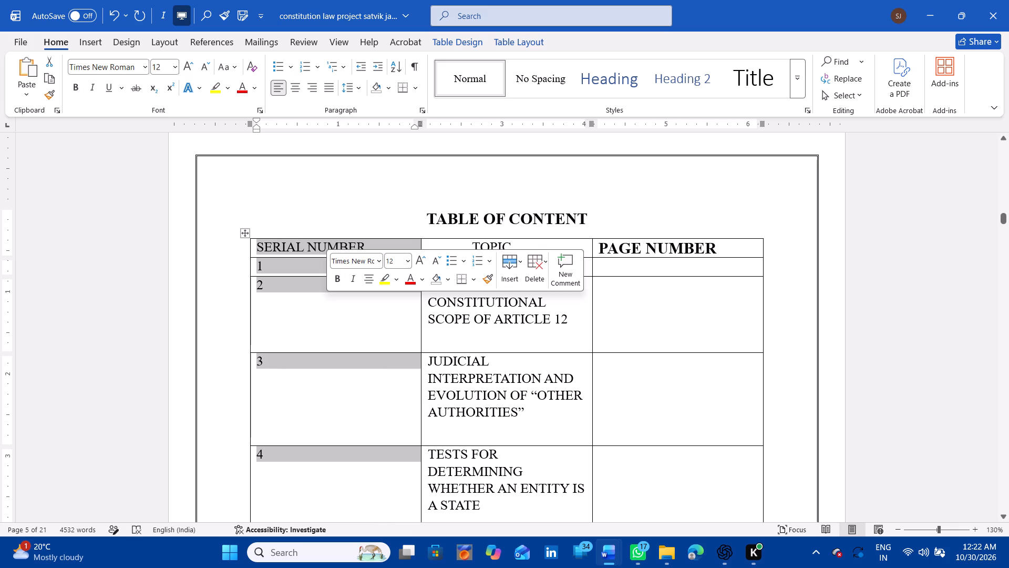
click(687, 239)
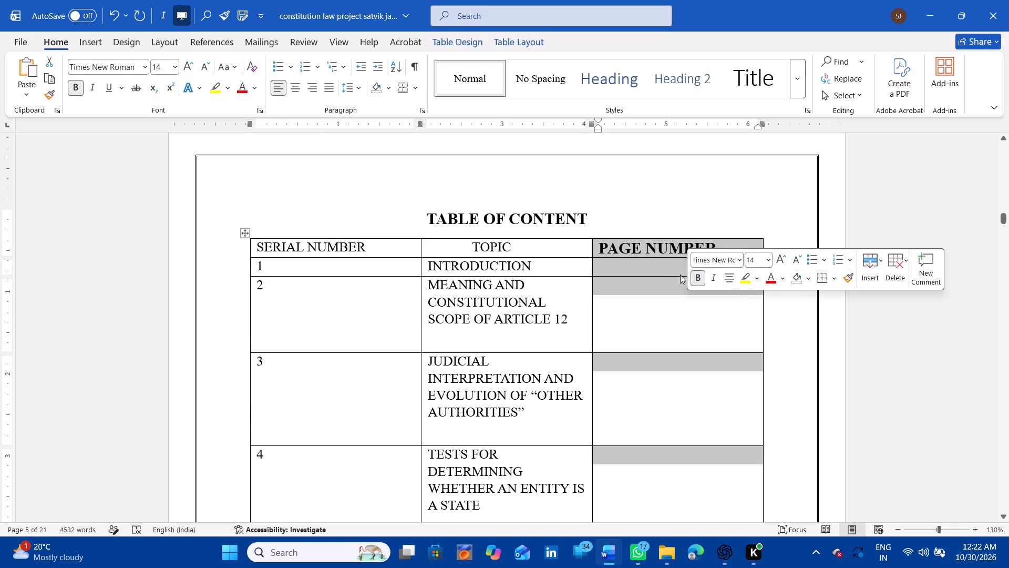
click(702, 273)
click(795, 255)
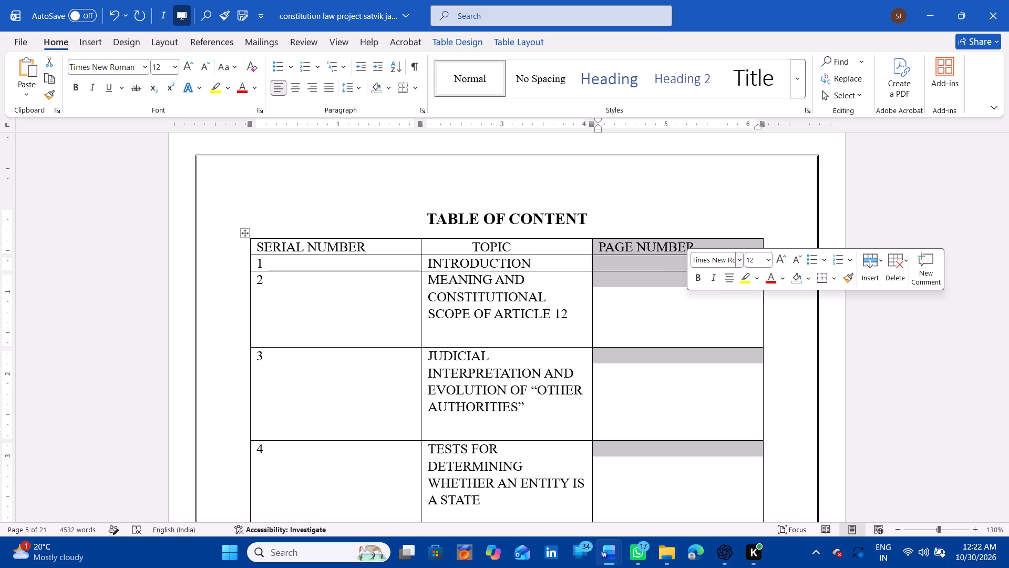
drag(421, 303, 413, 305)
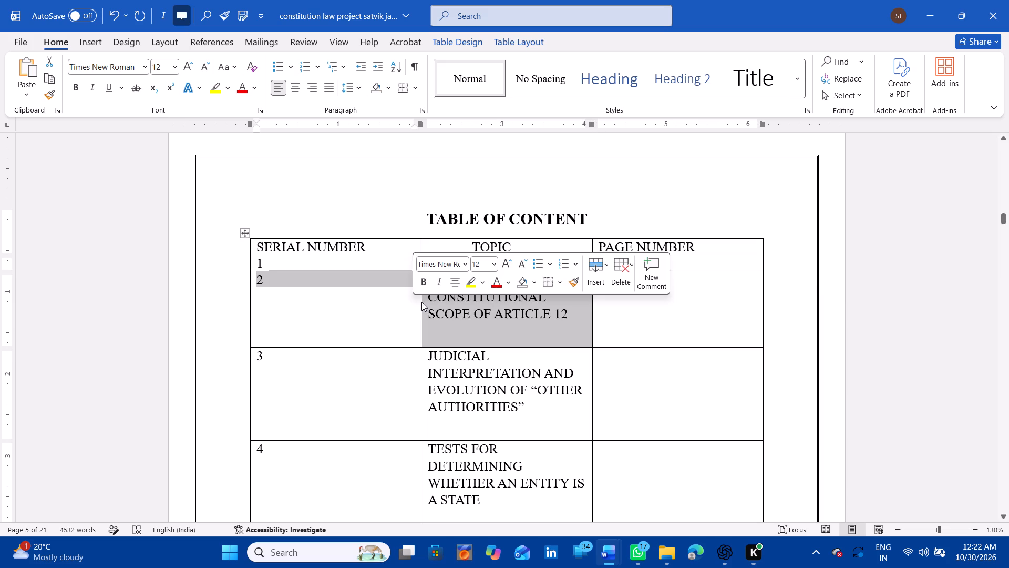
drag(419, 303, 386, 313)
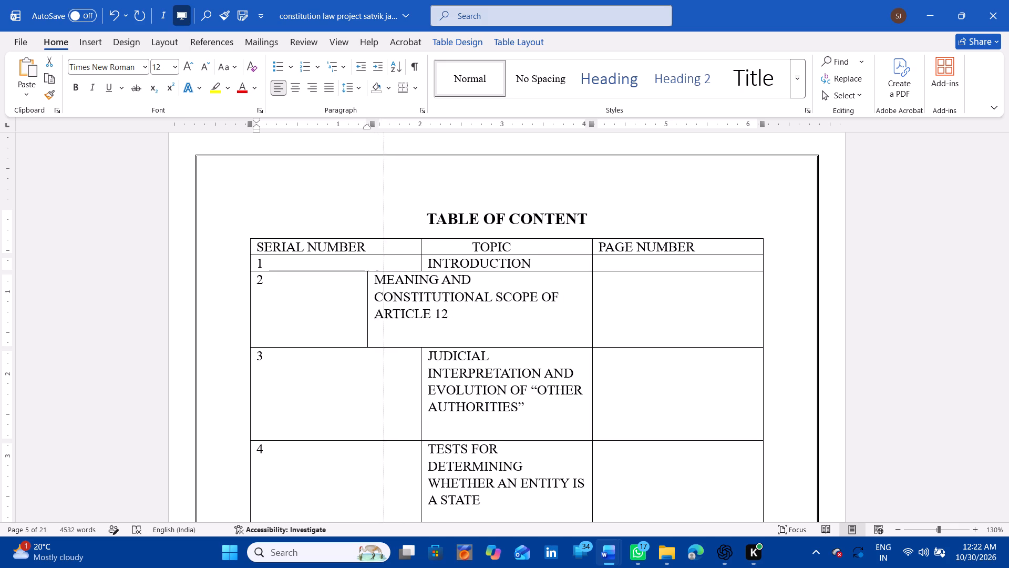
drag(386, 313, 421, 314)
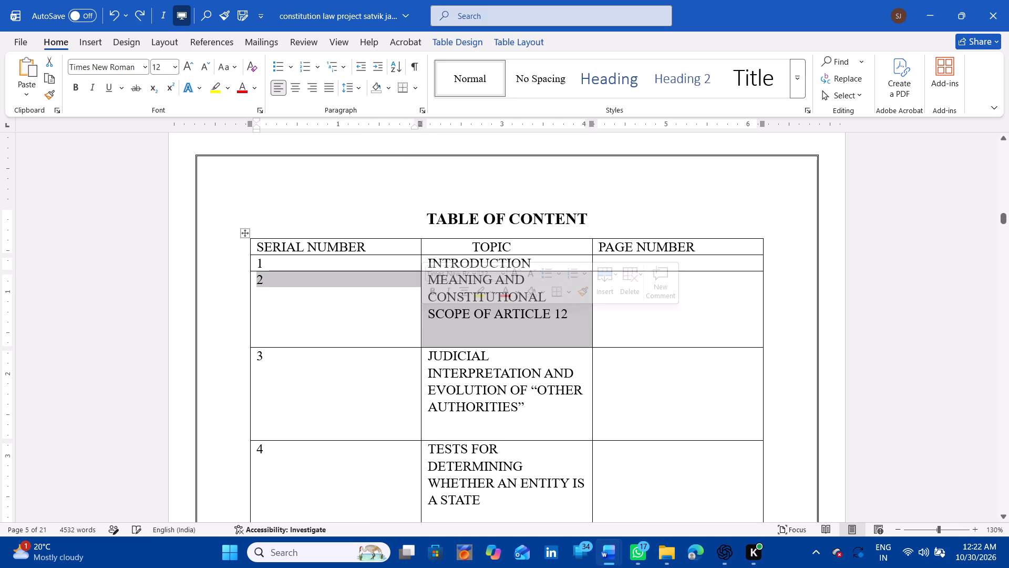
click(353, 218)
Narrow the SERIAL NUMBER column across all rows of the table to about 0.9 inch, widening the TOPIC column.
drag(421, 328, 420, 328)
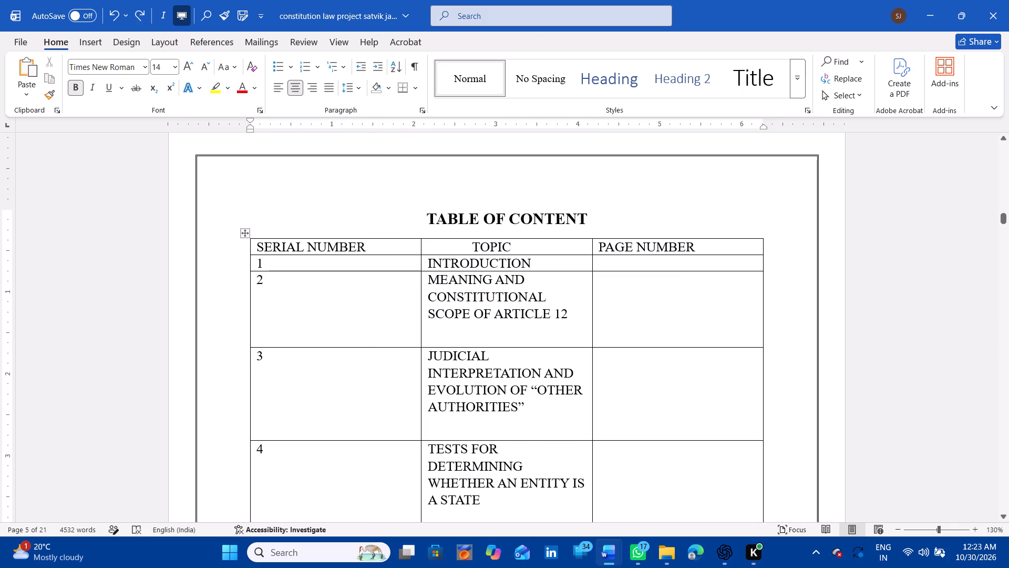
drag(420, 328, 334, 337)
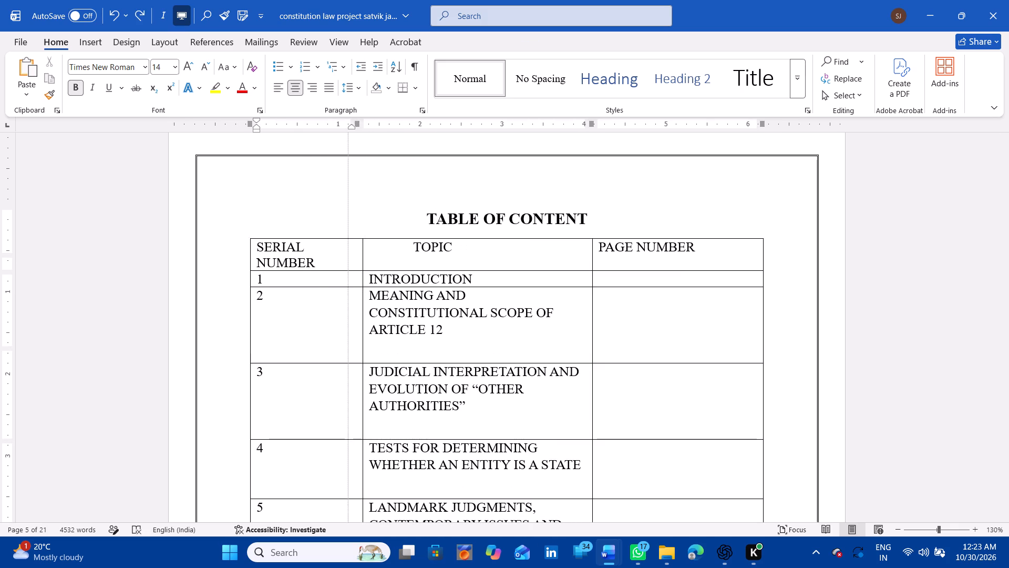
drag(334, 337, 307, 341)
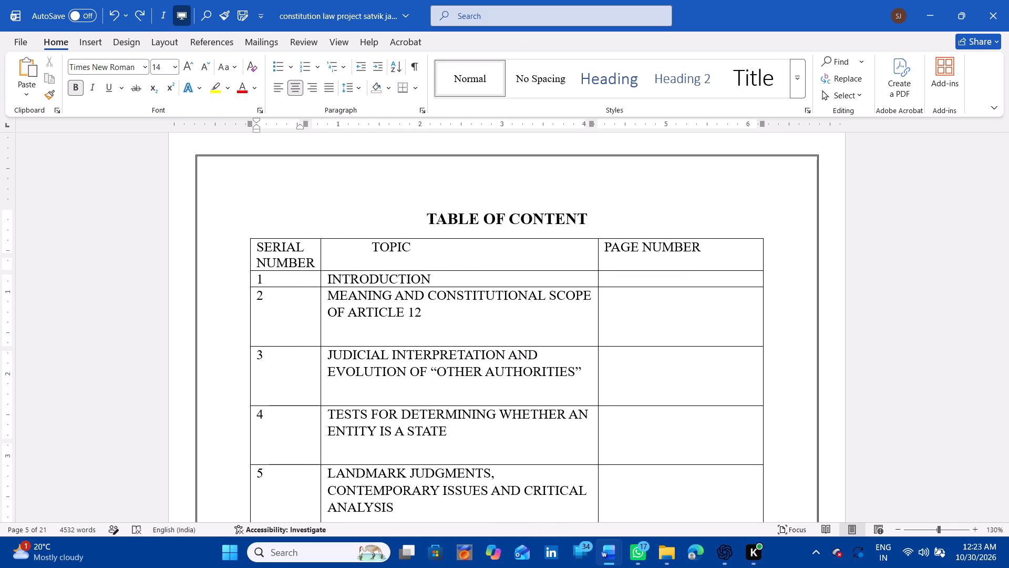
Add a blank line below CONCLUSION, BIBLIOGRAPHY and INTRODUCTION in their TOPIC cells.
scroll(400, 349, down, 2)
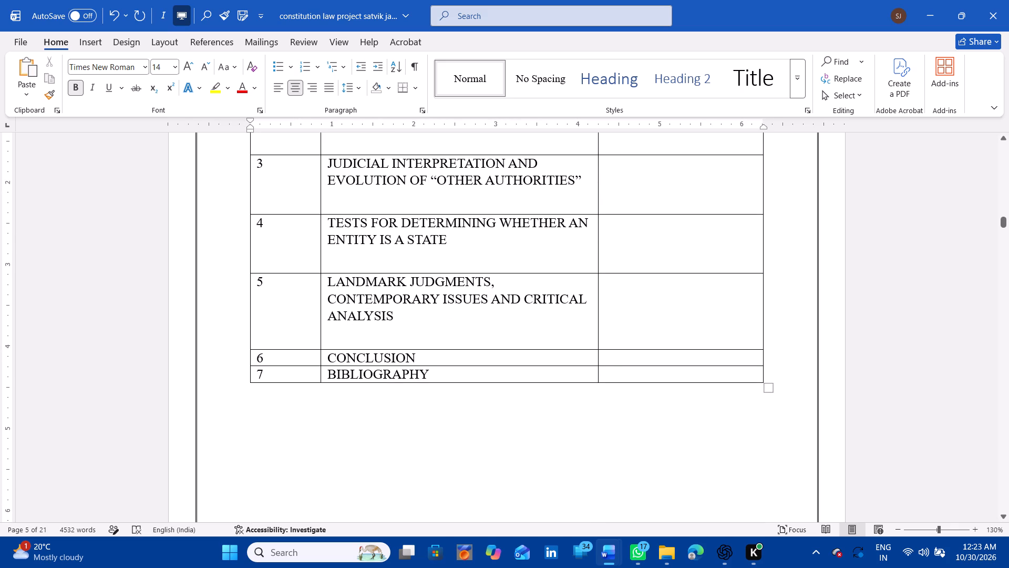
scroll(400, 349, down, 1)
click(430, 360)
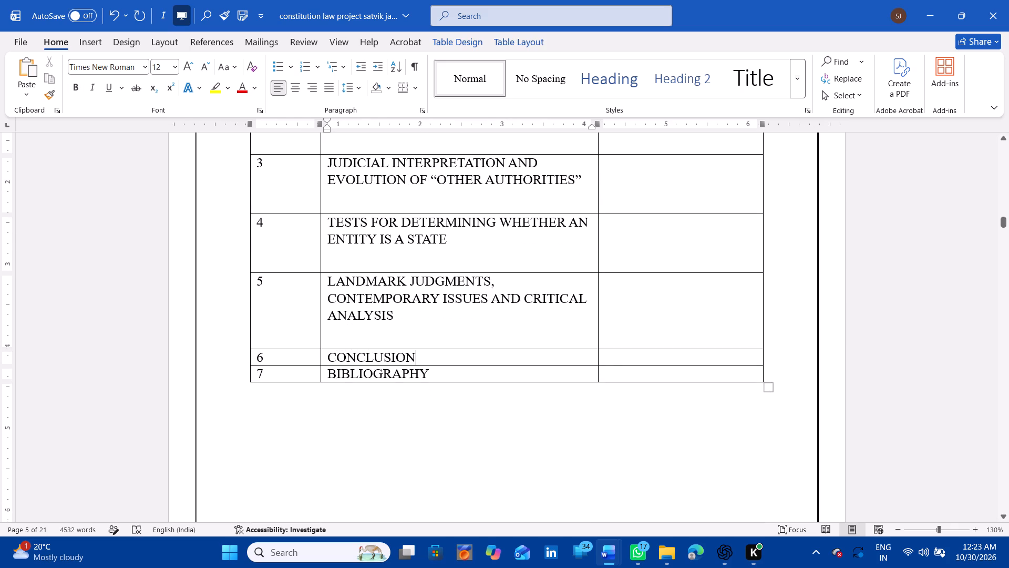
key(Return)
key(Down)
key(Return)
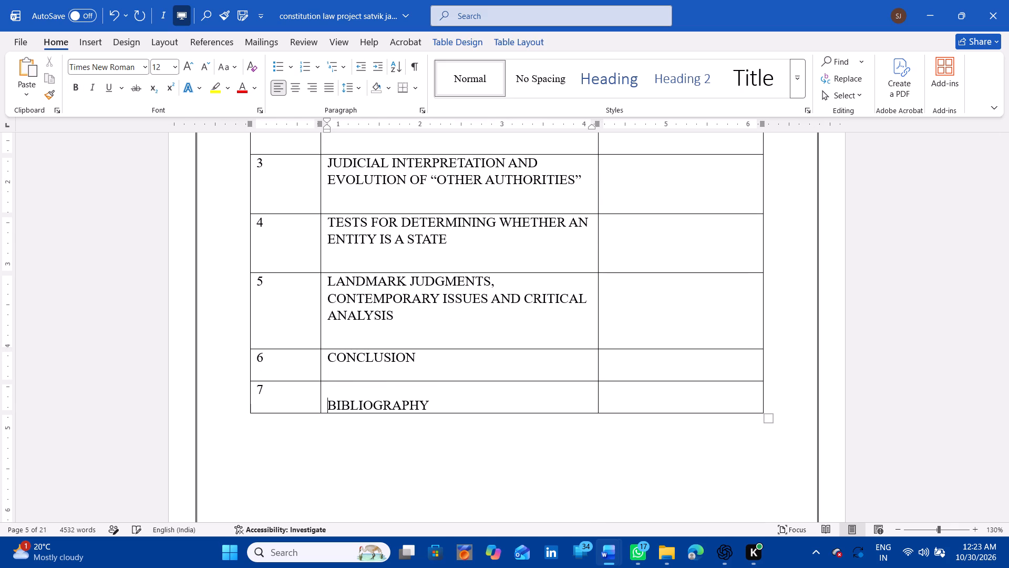
key(BackSpace)
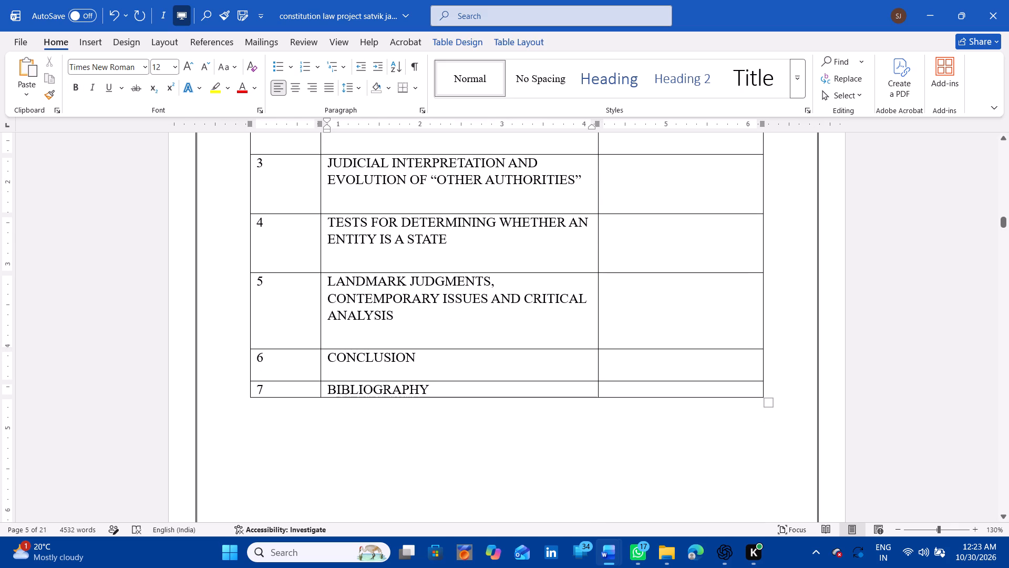
click(454, 391)
key(Return)
scroll(454, 391, up, 4)
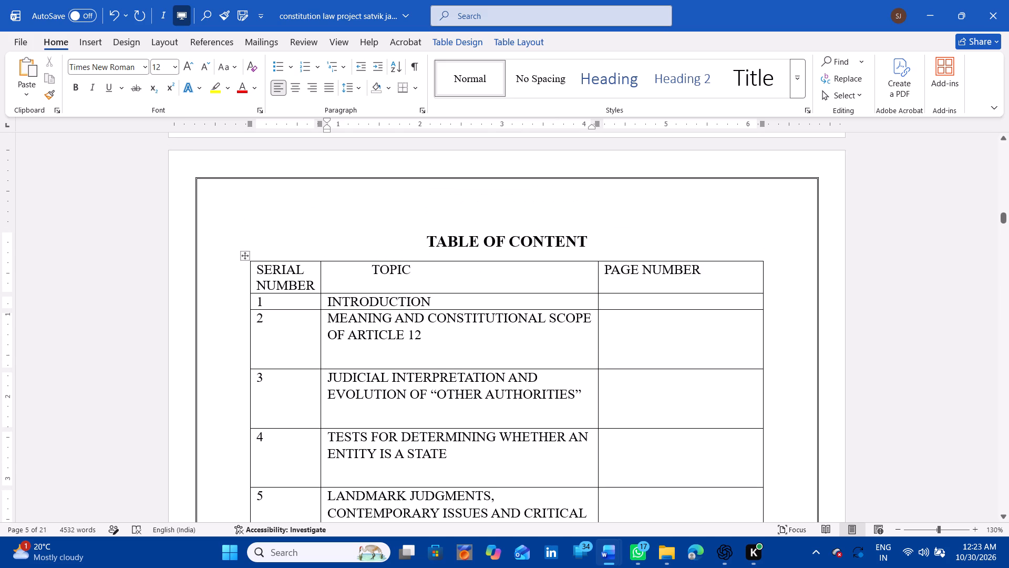
click(507, 304)
key(Return)
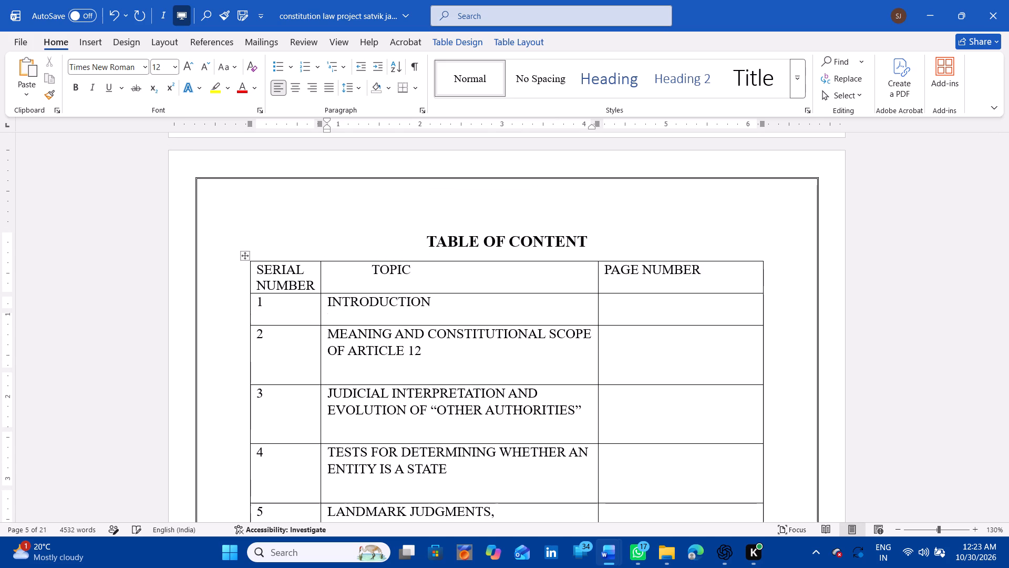
Remove the surplus blank lines above the CHAPTER 1: INTRODUCTION heading so the chapter starts at the top of page 6.
scroll(507, 304, down, 5)
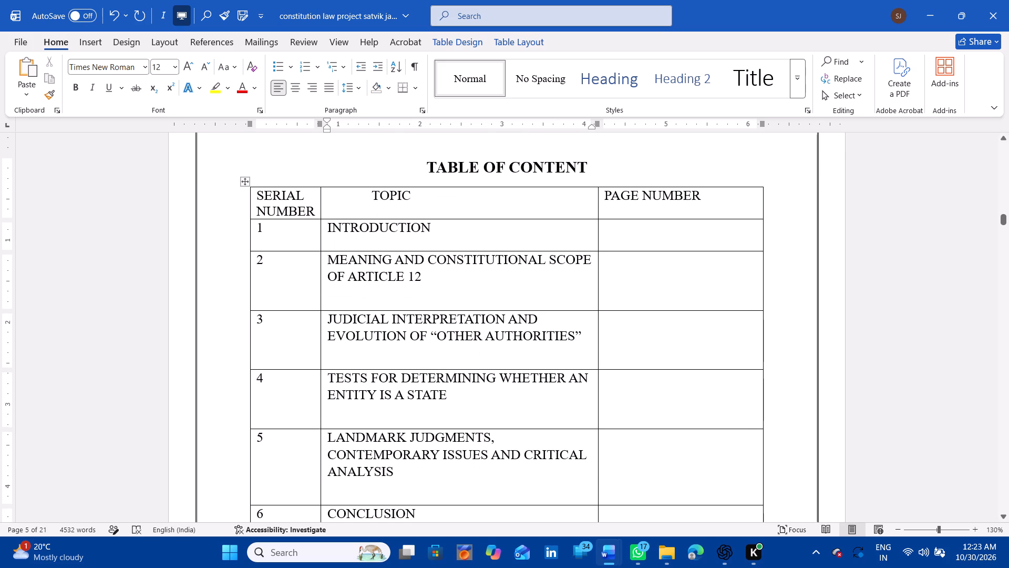
scroll(507, 304, down, 12)
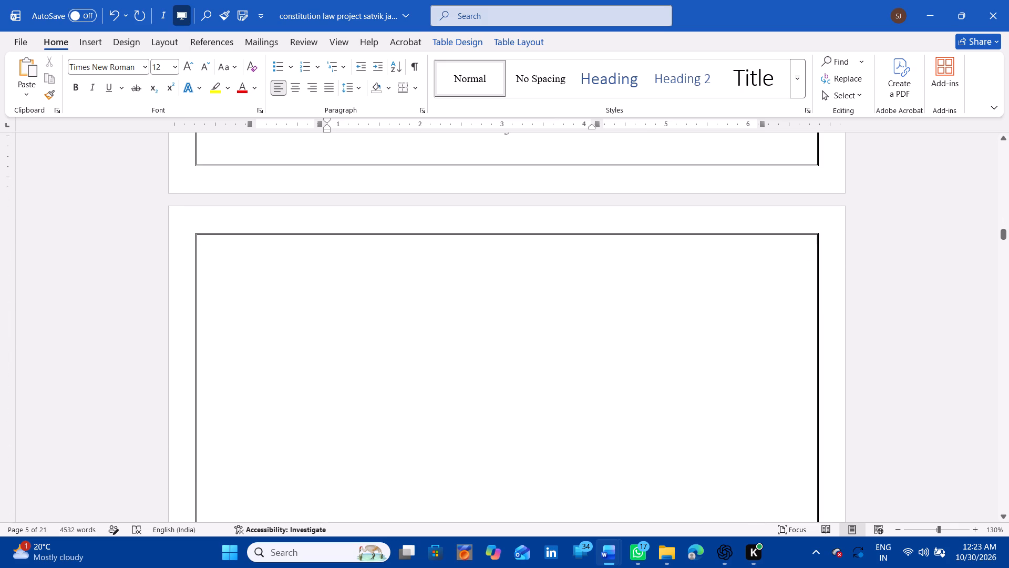
scroll(507, 304, down, 3)
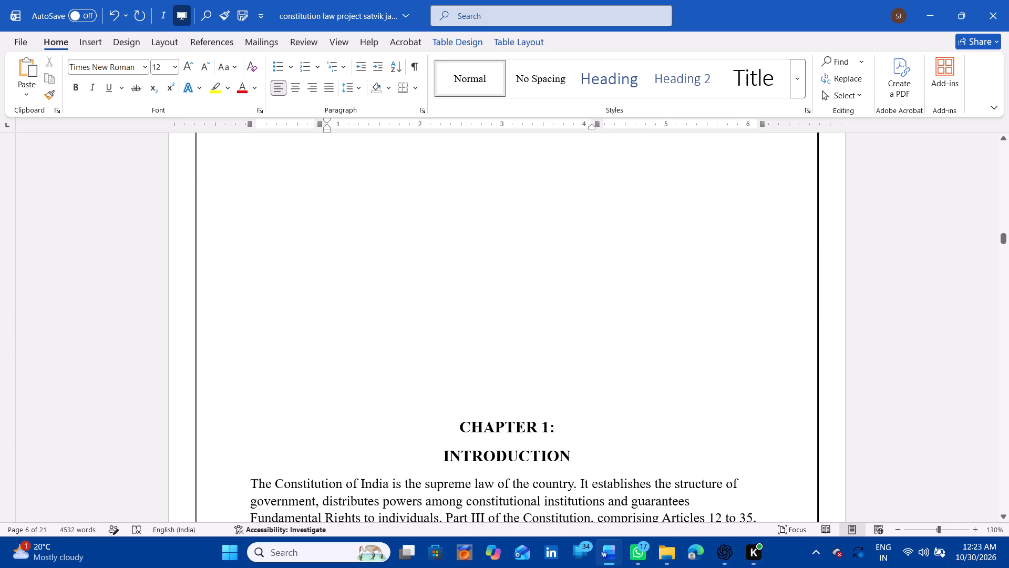
click(402, 358)
key(BackSpace)
key(BackSpace)
key(BackSpace)
key(BackSpace)
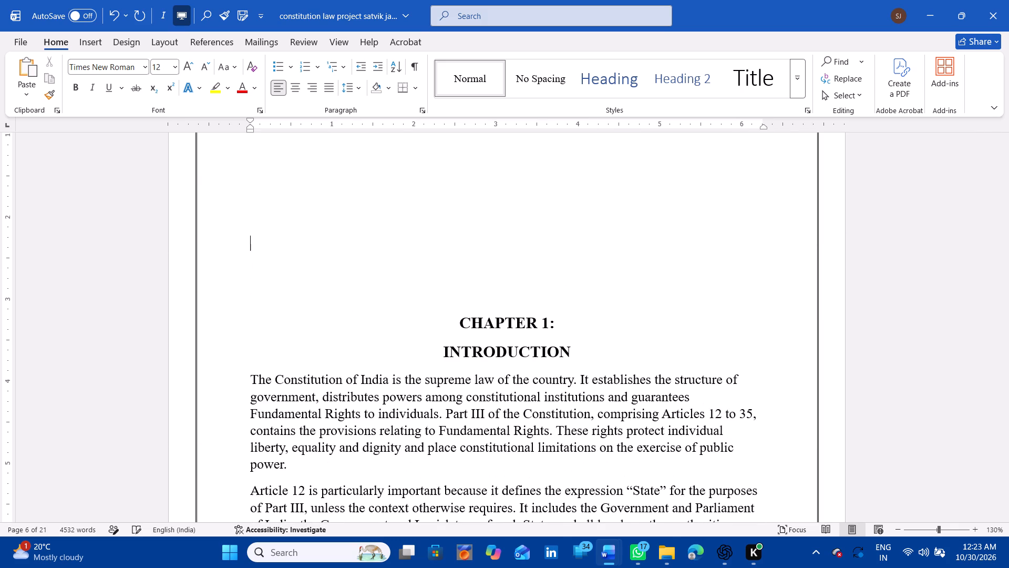
key(BackSpace)
key(BackSpace)
key(BackSpace)
key(BackSpace)
key(BackSpace)
key(BackSpace)
key(BackSpace)
key(BackSpace)
key(BackSpace)
key(BackSpace)
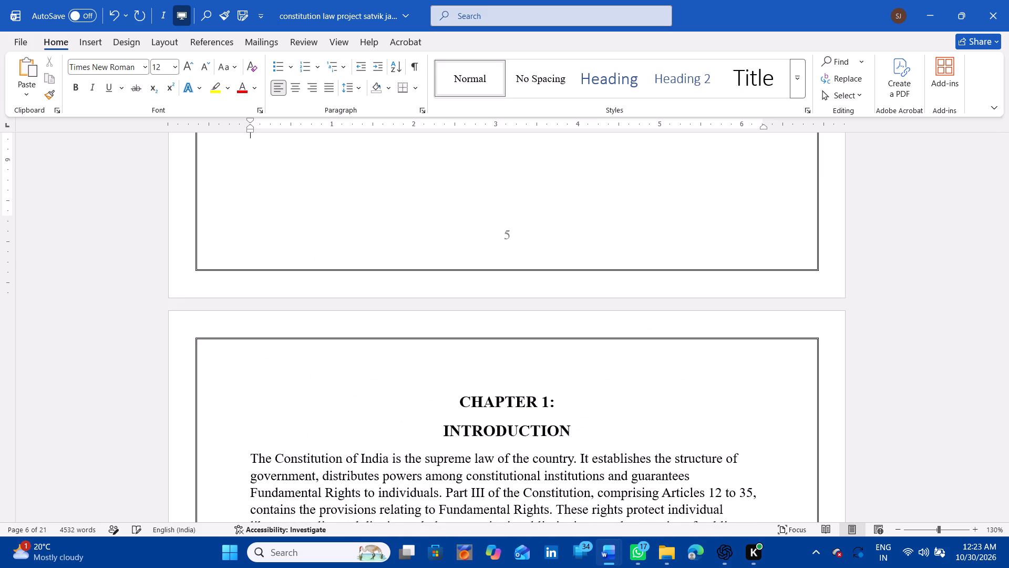
key(Return)
key(BackSpace)
key(BackSpace)
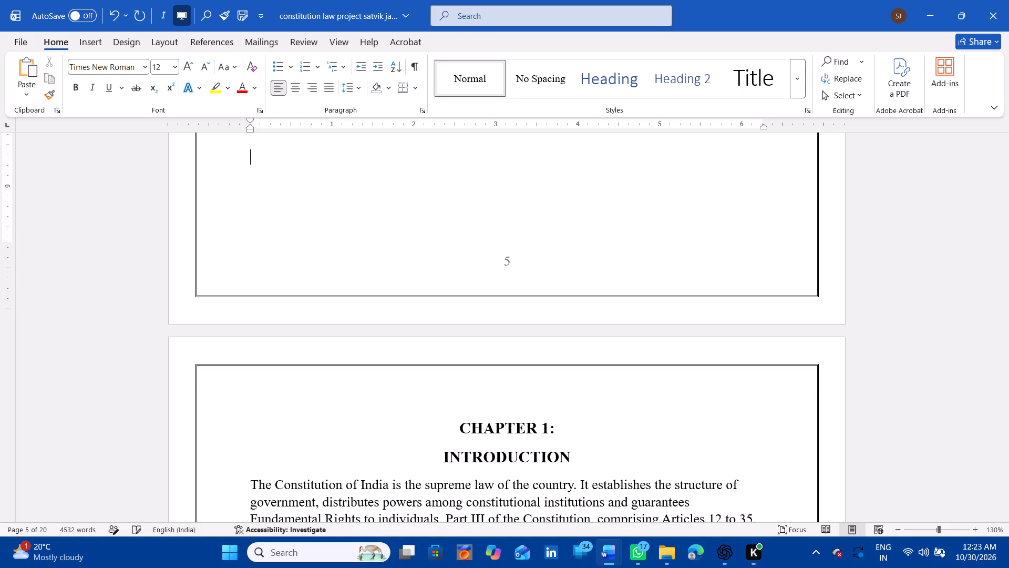
key(Return)
Check which pages Chapter 1 spans and enter 6-7 as the page number for INTRODUCTION in the table of content.
scroll(402, 358, down, 6)
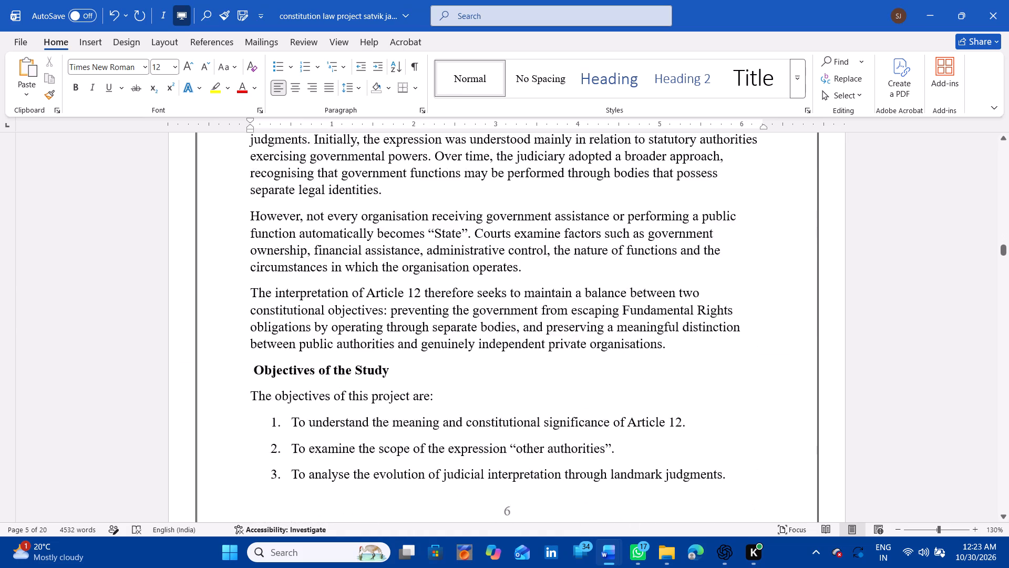
scroll(402, 358, down, 18)
scroll(402, 358, up, 2)
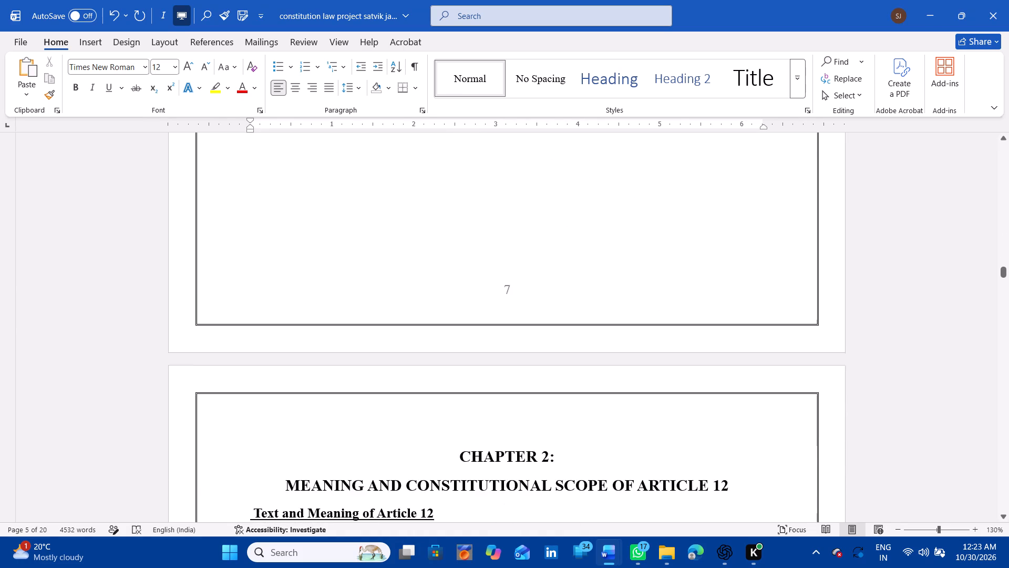
scroll(402, 358, up, 19)
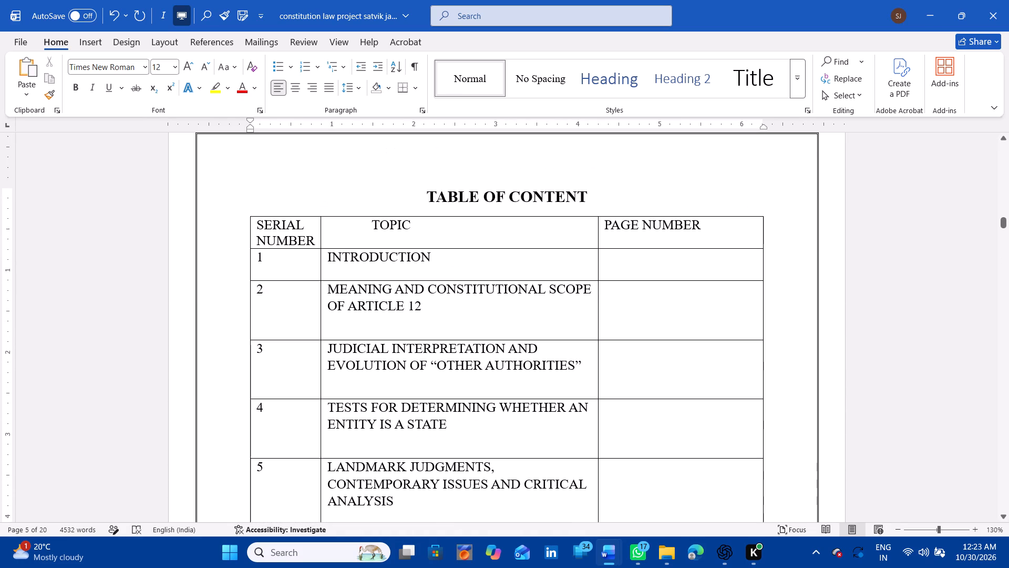
click(653, 261)
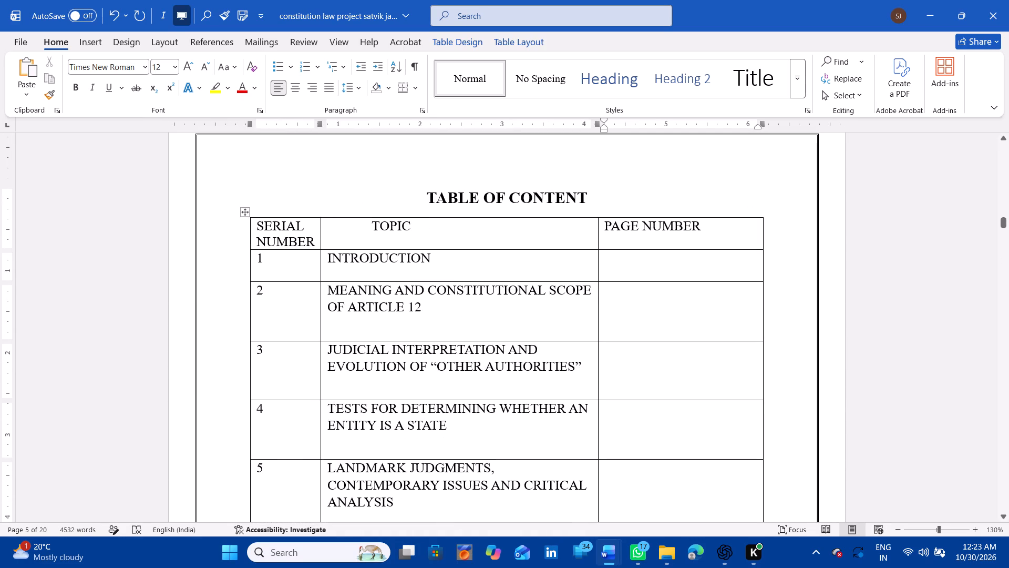
text(6-7)
Check which pages Chapter 2 spans and enter 8-10 as the page number for MEANING AND CONSTITUTIONAL SCOPE OF ARTICLE 12.
scroll(653, 261, down, 15)
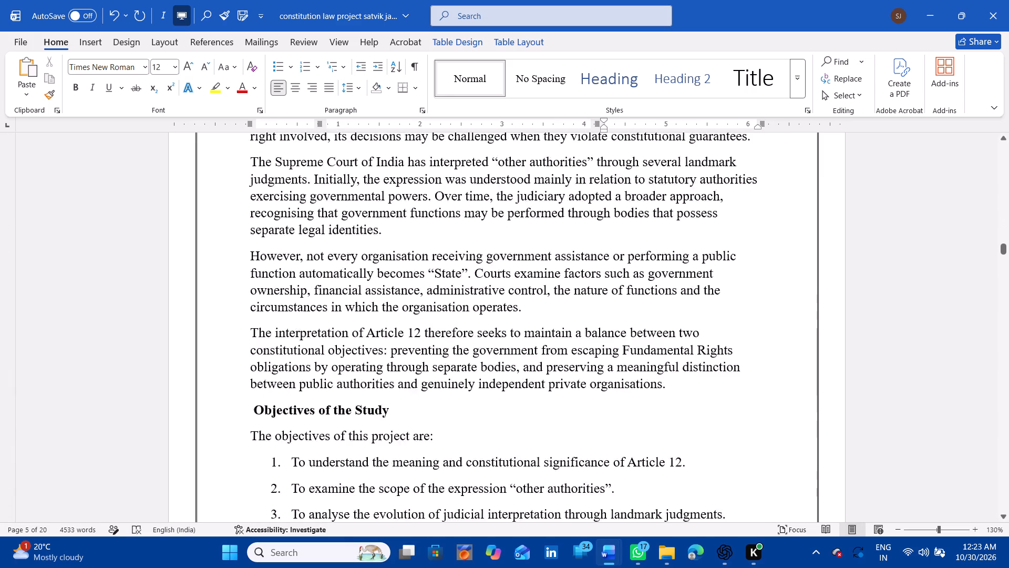
scroll(653, 261, down, 20)
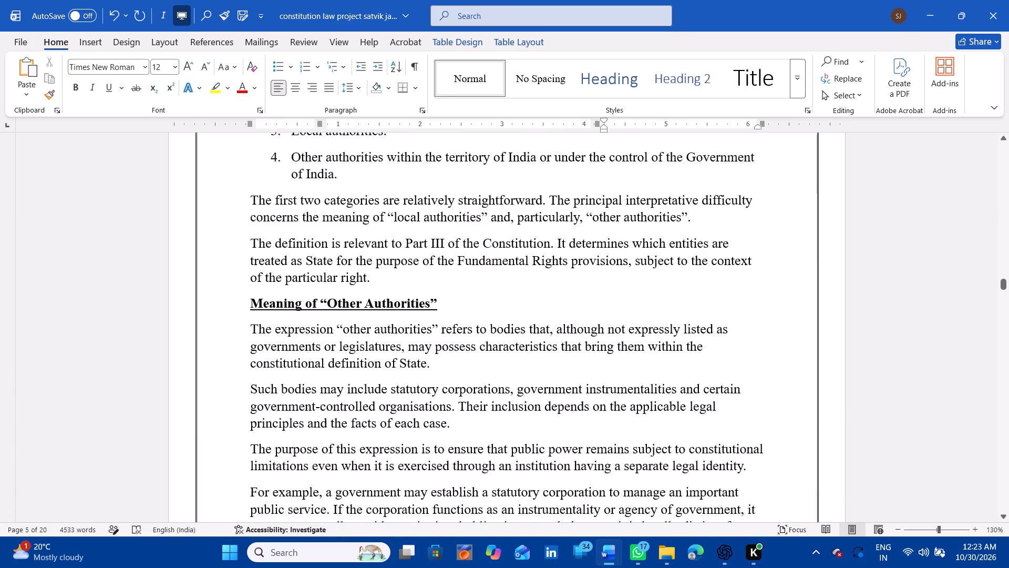
scroll(653, 261, down, 18)
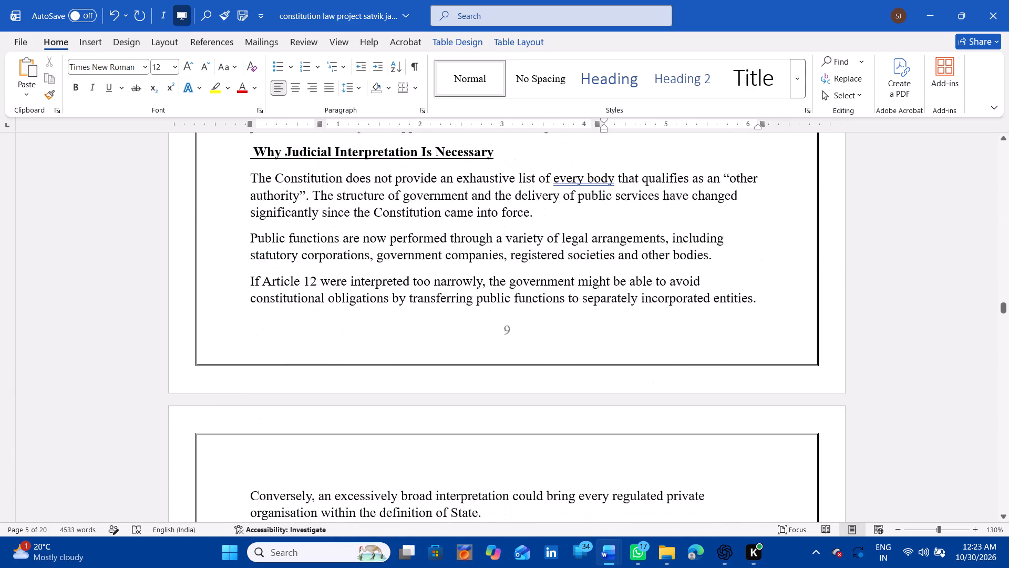
scroll(653, 261, down, 15)
scroll(653, 261, up, 3)
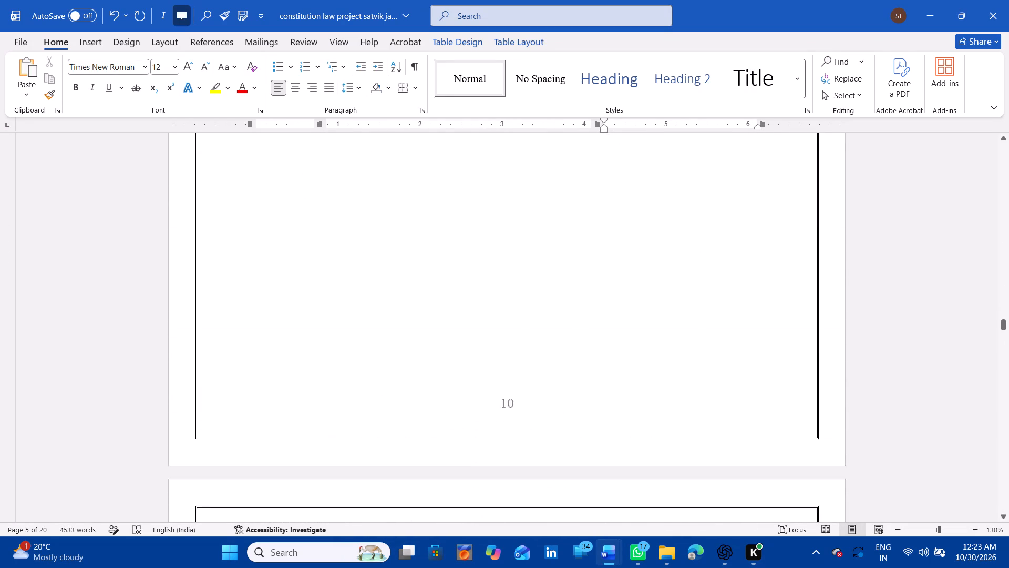
scroll(653, 261, up, 10)
scroll(653, 261, up, 18)
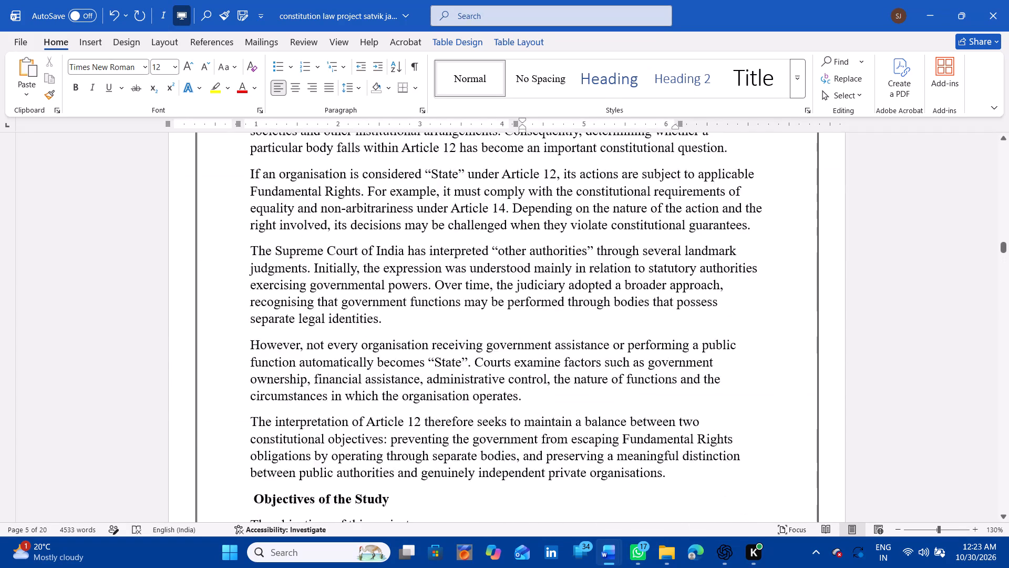
scroll(653, 261, up, 10)
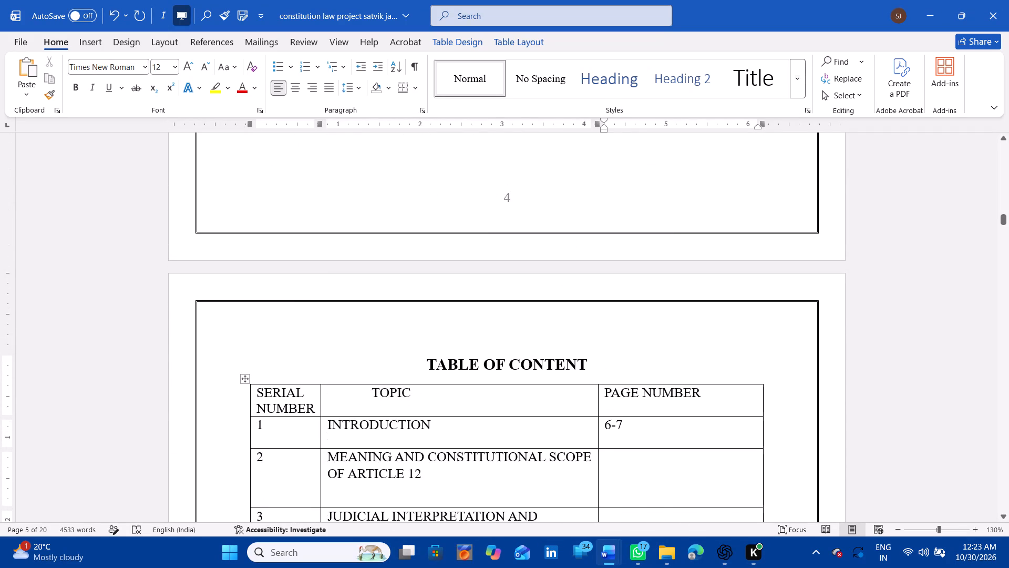
click(633, 473)
key(8)
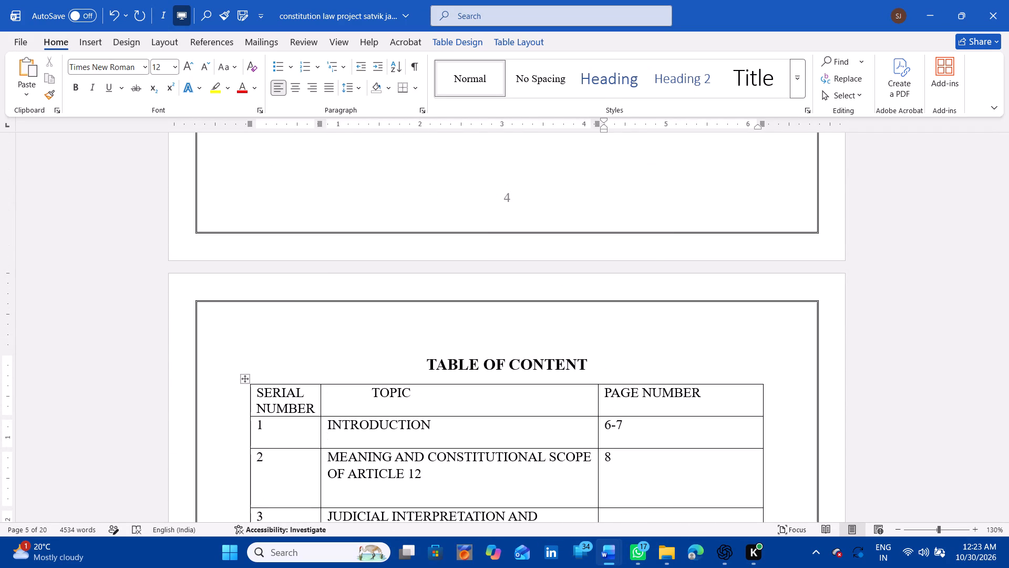
key(minus)
text(10)
Check which pages Chapter 3 spans and enter 11-13 as the page number for JUDICIAL INTERPRETATION AND EVOLUTION OF “OTHER AUTHORITIES”.
scroll(633, 473, down, 17)
scroll(633, 473, down, 8)
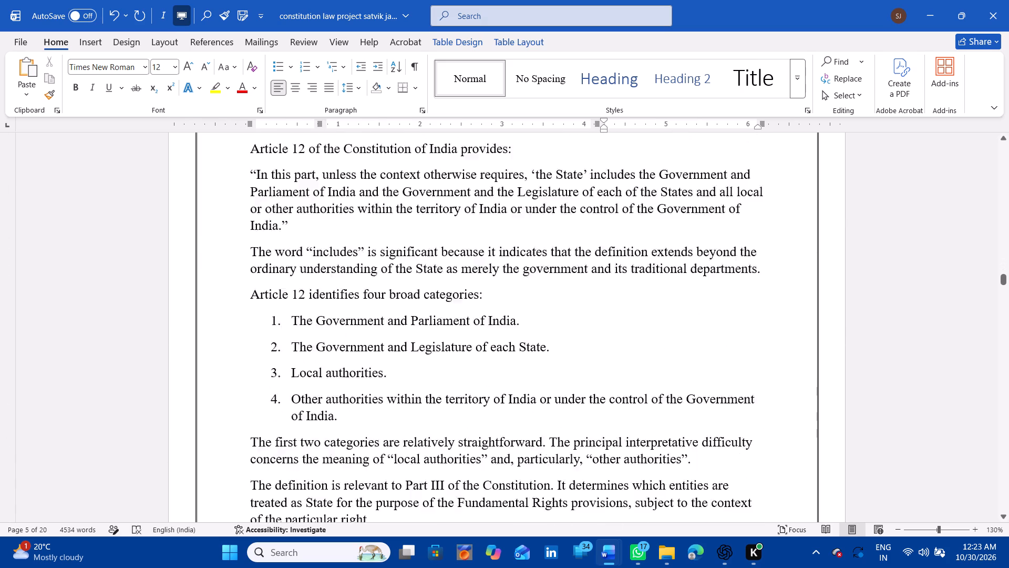
scroll(633, 473, down, 10)
scroll(633, 473, down, 14)
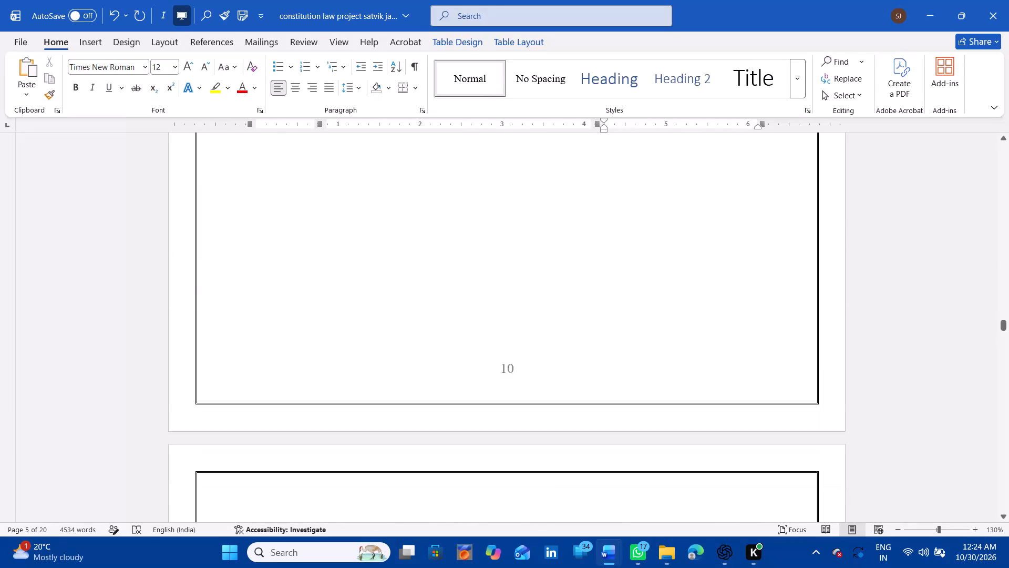
scroll(633, 473, down, 13)
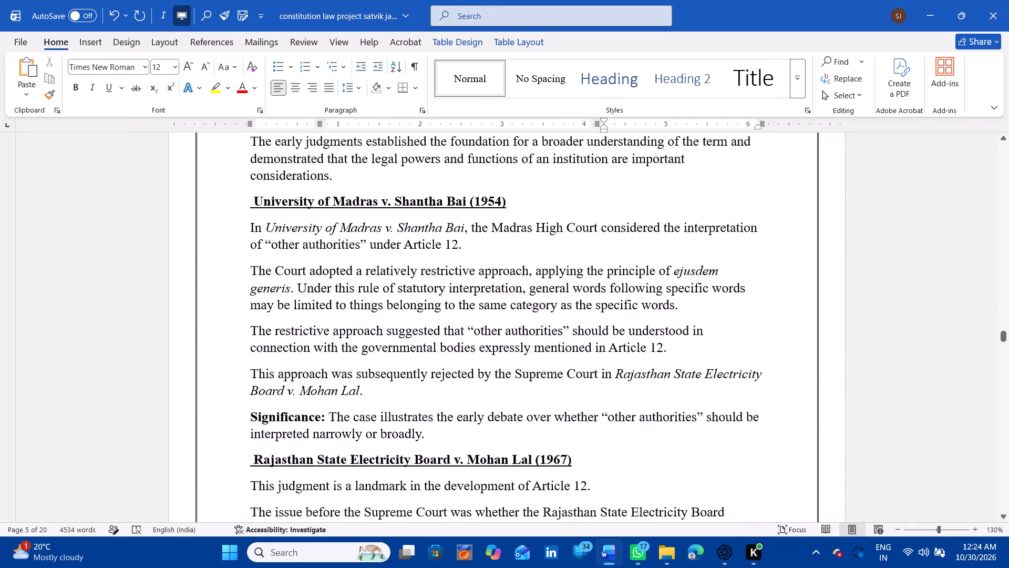
scroll(633, 473, down, 11)
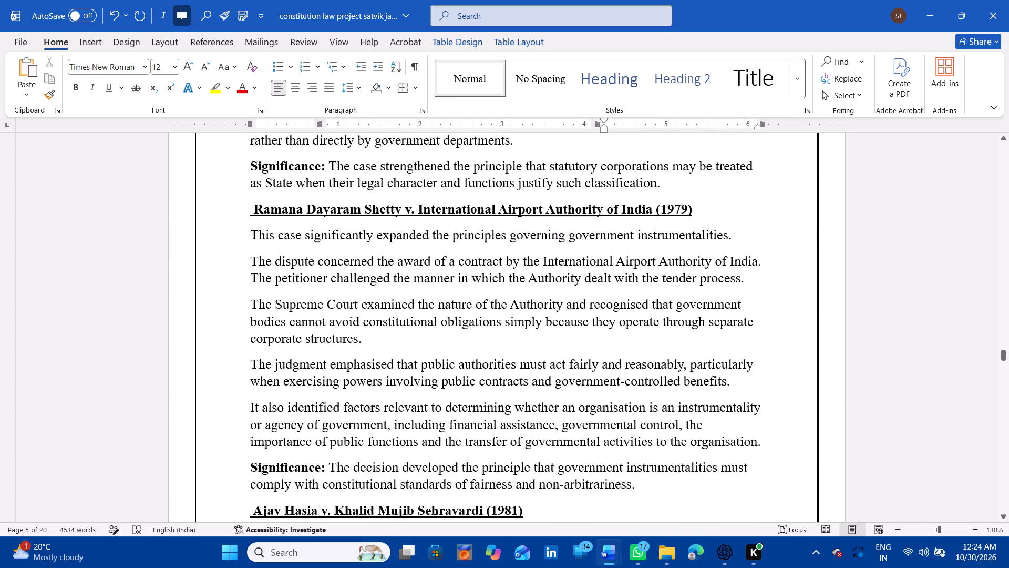
scroll(633, 473, down, 13)
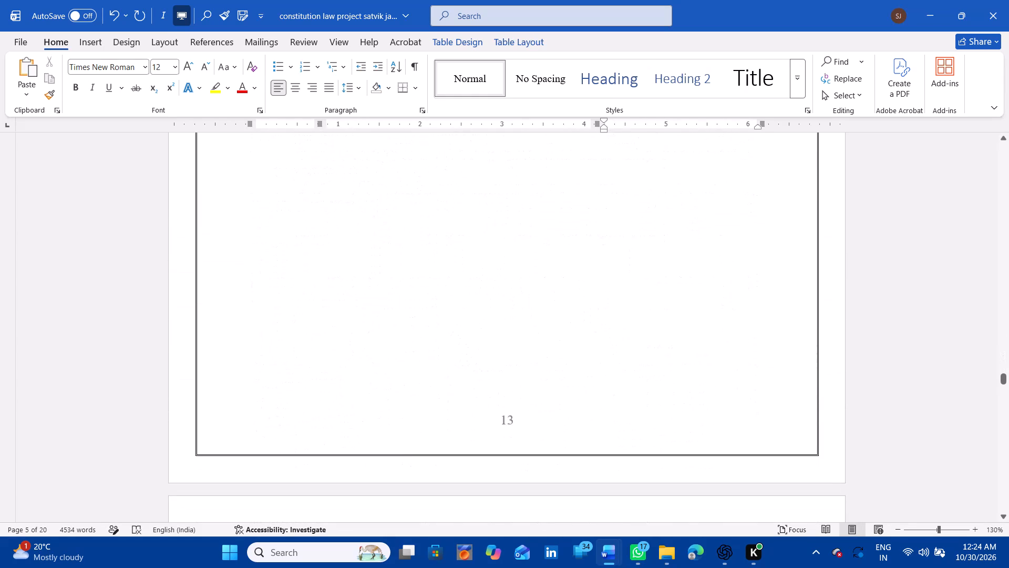
scroll(633, 473, down, 4)
scroll(633, 473, up, 20)
scroll(633, 473, up, 3)
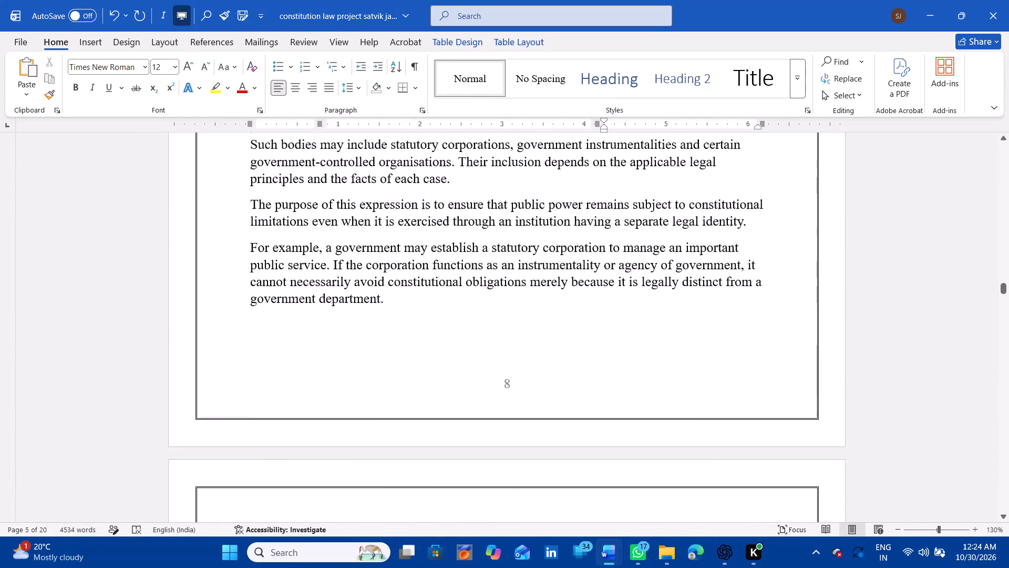
scroll(633, 473, up, 20)
scroll(633, 473, up, 8)
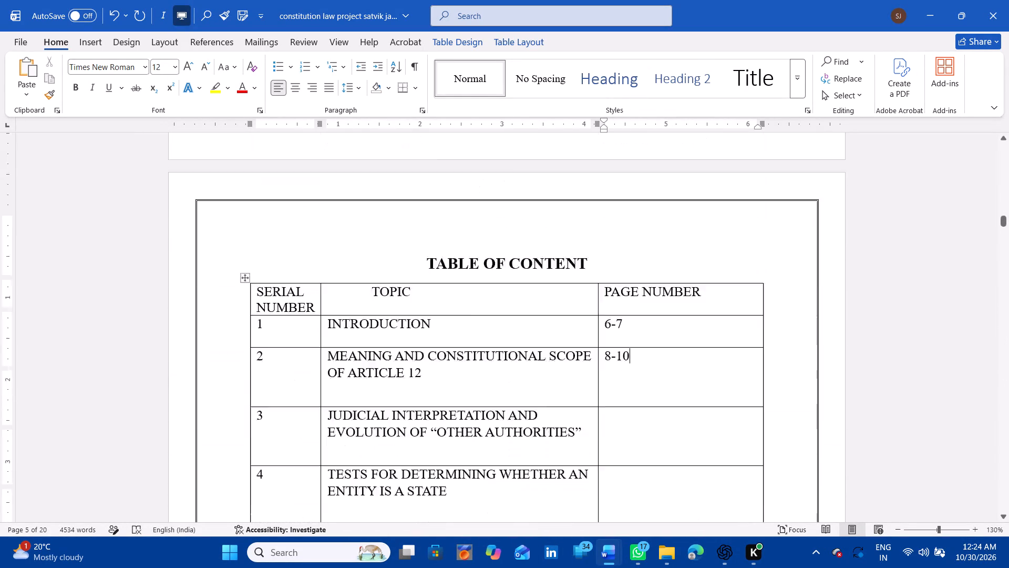
scroll(633, 473, up, 1)
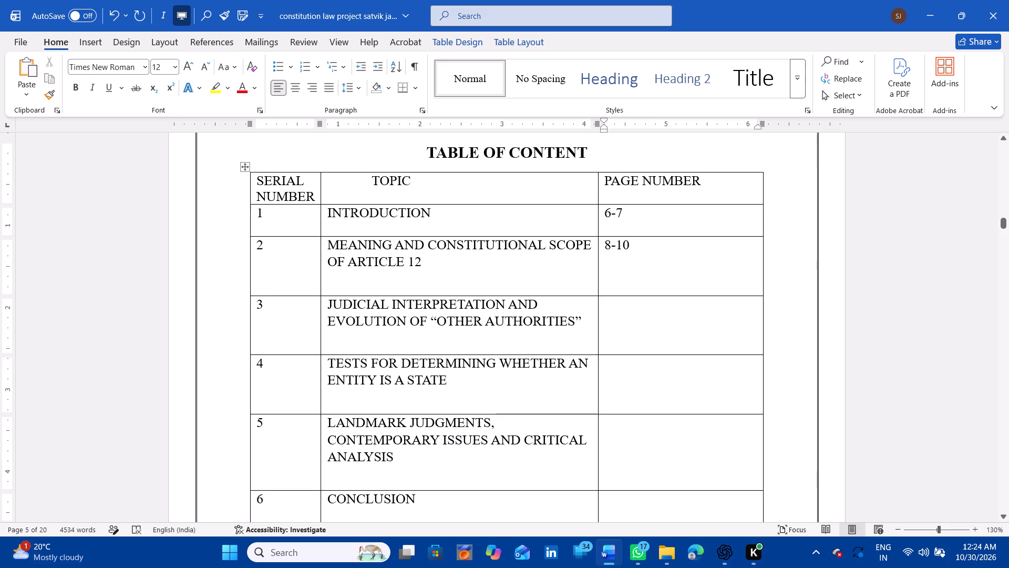
click(631, 316)
text(11)
text(-12)
key(BackSpace)
key(3)
Check which pages Chapter 4 spans and enter 14-15 as the page number for TESTS FOR DETERMINING WHETHER AN ENTITY IS A STATE.
scroll(631, 316, down, 17)
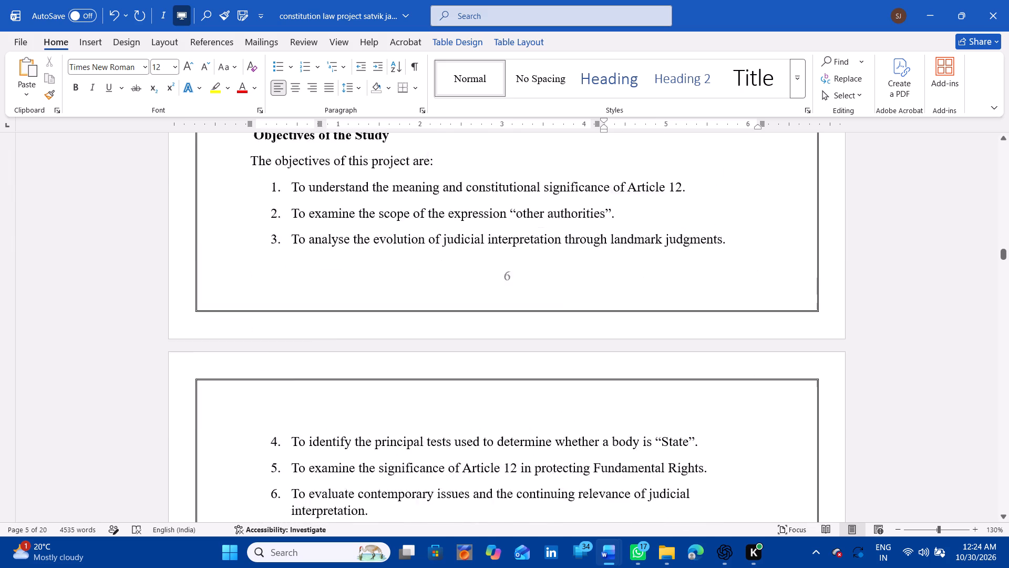
scroll(631, 316, down, 20)
scroll(631, 316, down, 1)
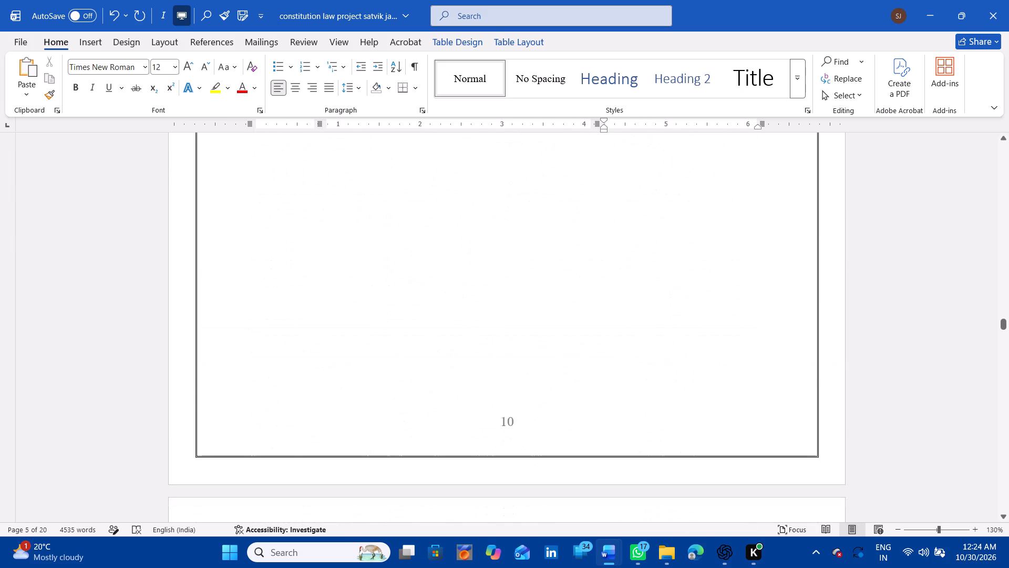
scroll(631, 316, down, 15)
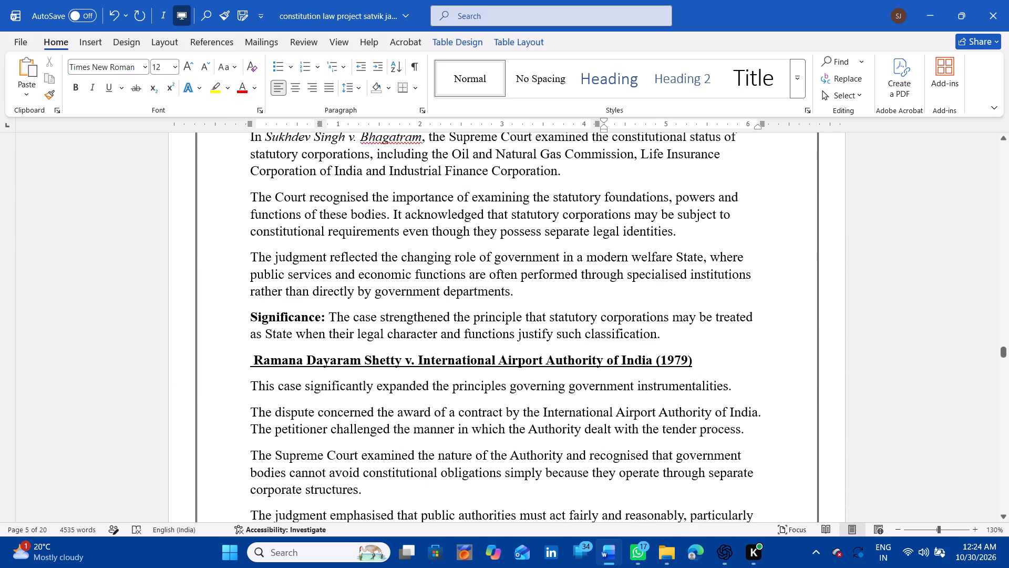
scroll(631, 316, down, 17)
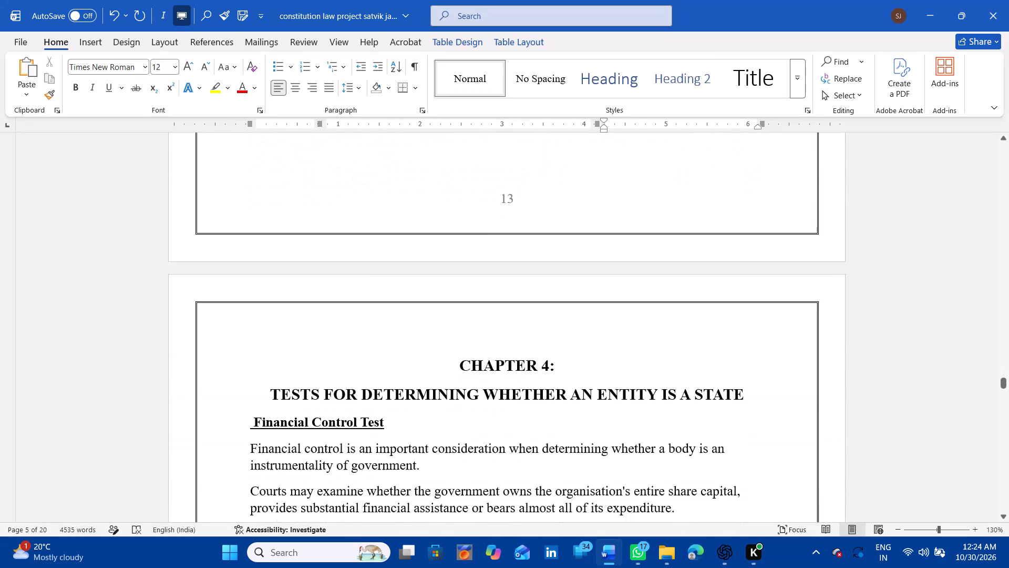
scroll(631, 316, down, 11)
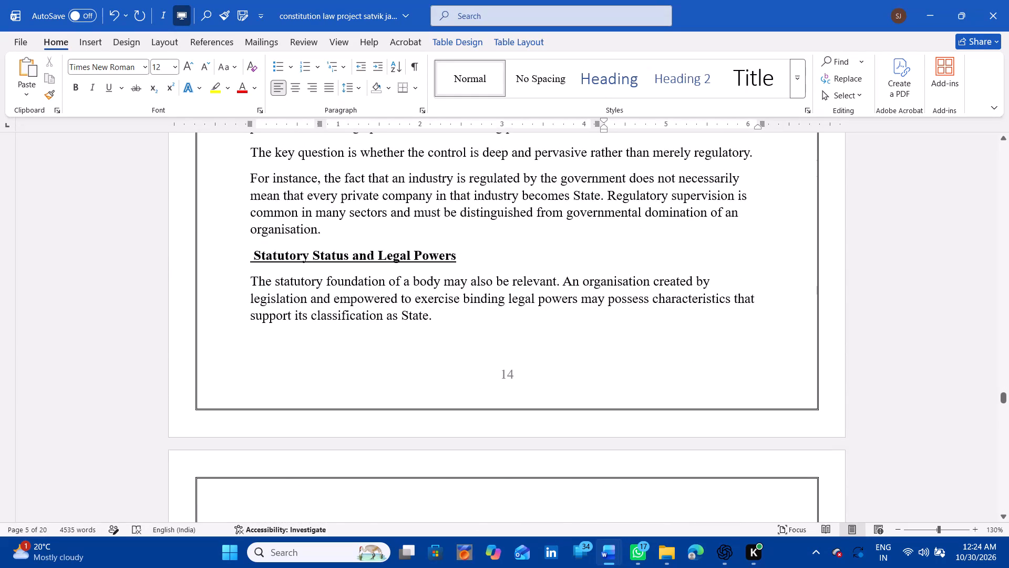
scroll(631, 316, down, 13)
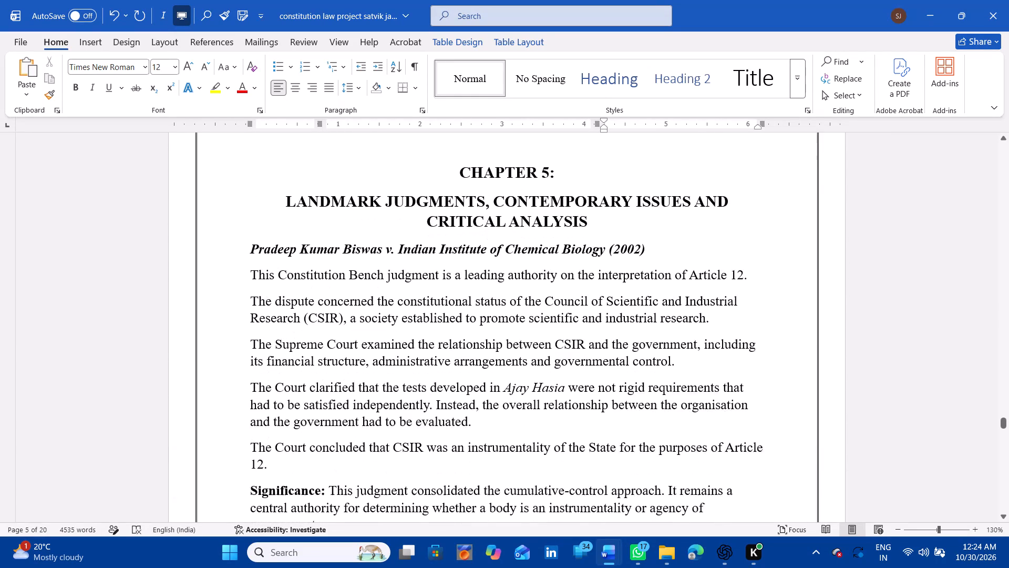
scroll(631, 316, down, 4)
scroll(631, 316, up, 17)
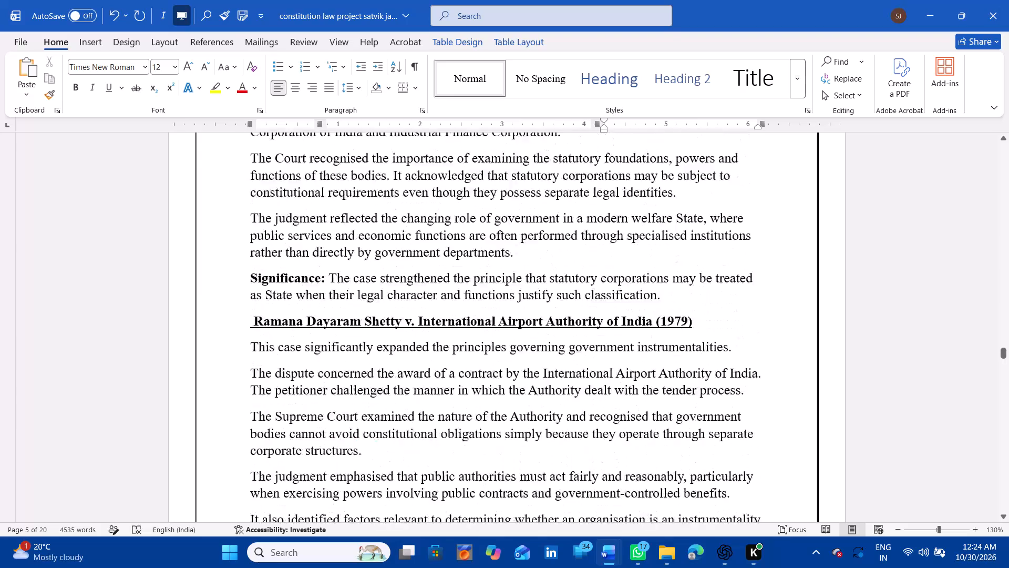
scroll(631, 316, up, 20)
scroll(631, 316, up, 7)
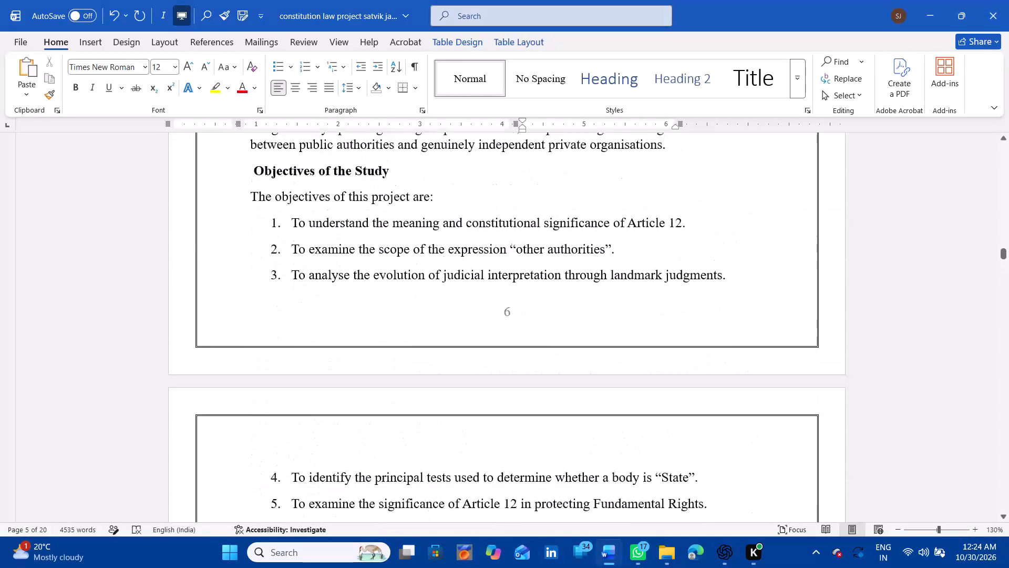
scroll(631, 316, up, 20)
scroll(631, 316, up, 5)
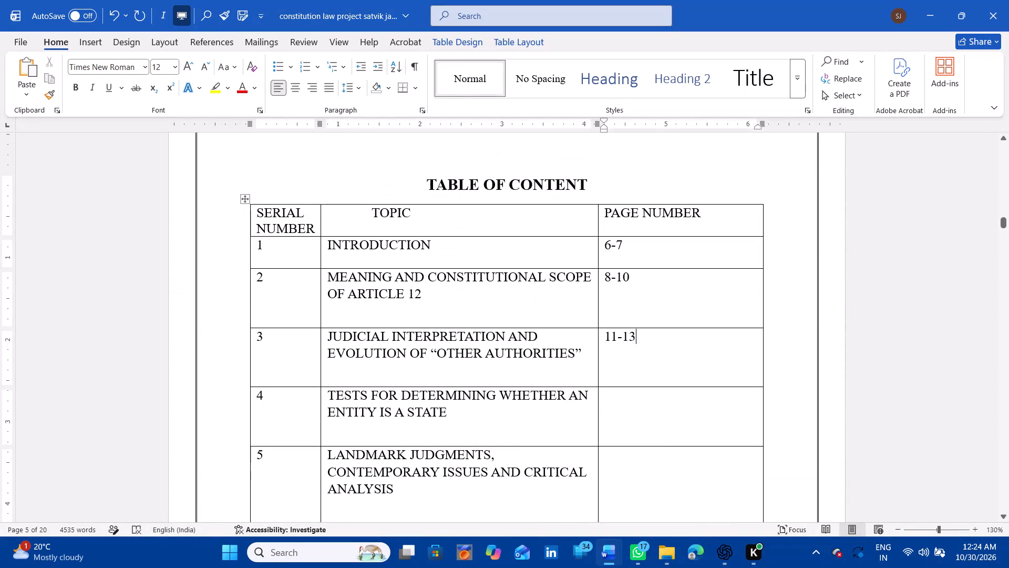
click(663, 421)
key(4)
key(BackSpace)
text(14-15)
Check which pages Chapter 5 spans and enter 16-18 as the page number for LANDMARK JUDGMENTS, CONTEMPORARY ISSUES AND CRITICAL ANALYSIS.
scroll(663, 421, down, 1)
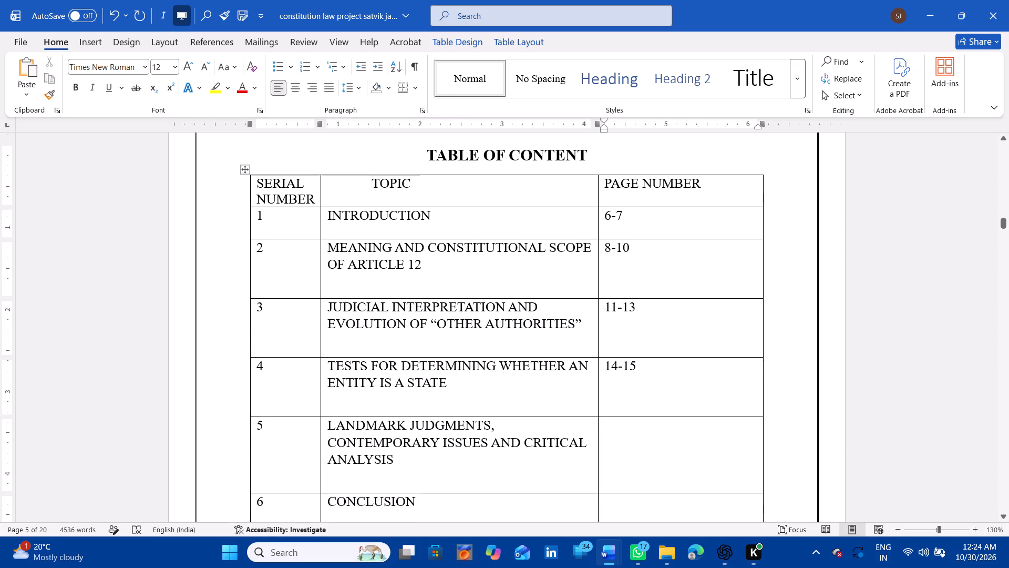
scroll(663, 421, down, 4)
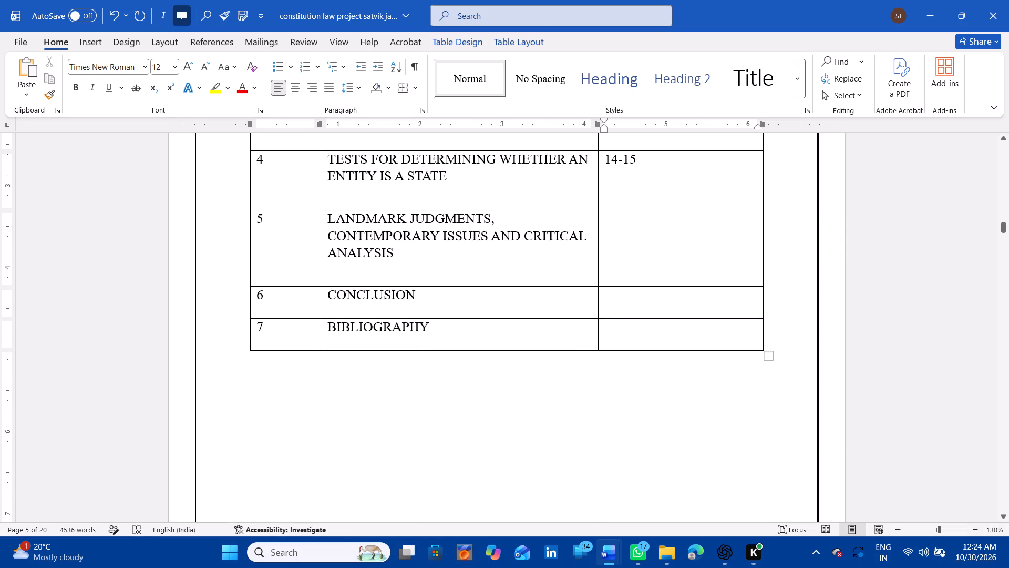
scroll(663, 421, down, 10)
scroll(663, 421, up, 2)
scroll(663, 421, down, 16)
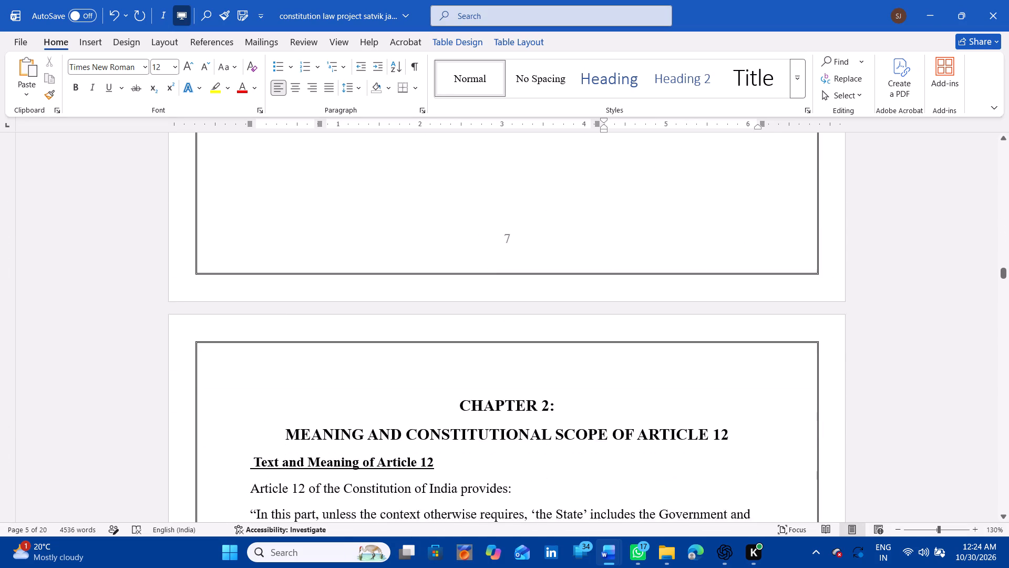
scroll(663, 421, down, 15)
scroll(663, 421, up, 2)
scroll(663, 421, down, 7)
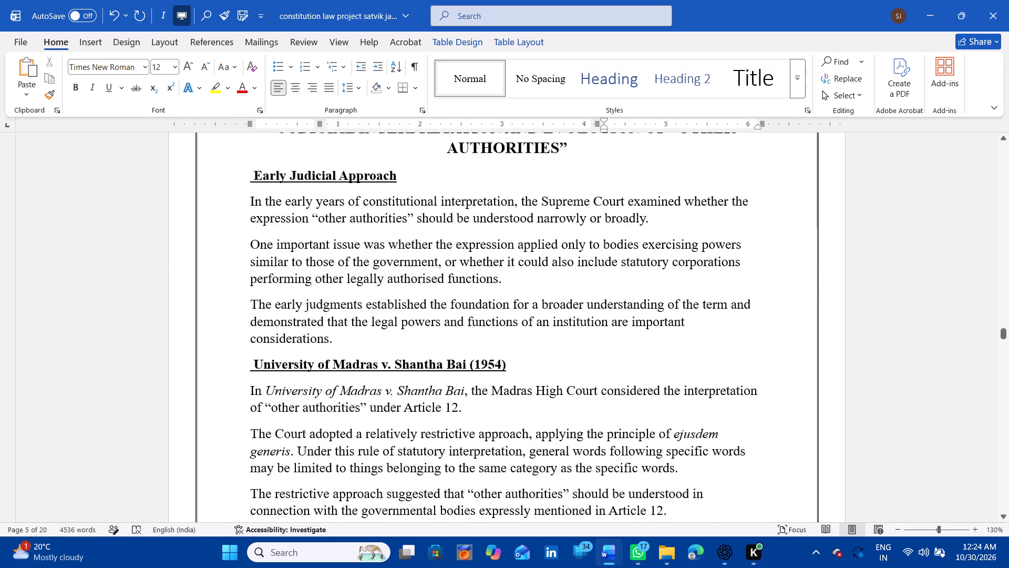
scroll(663, 421, down, 14)
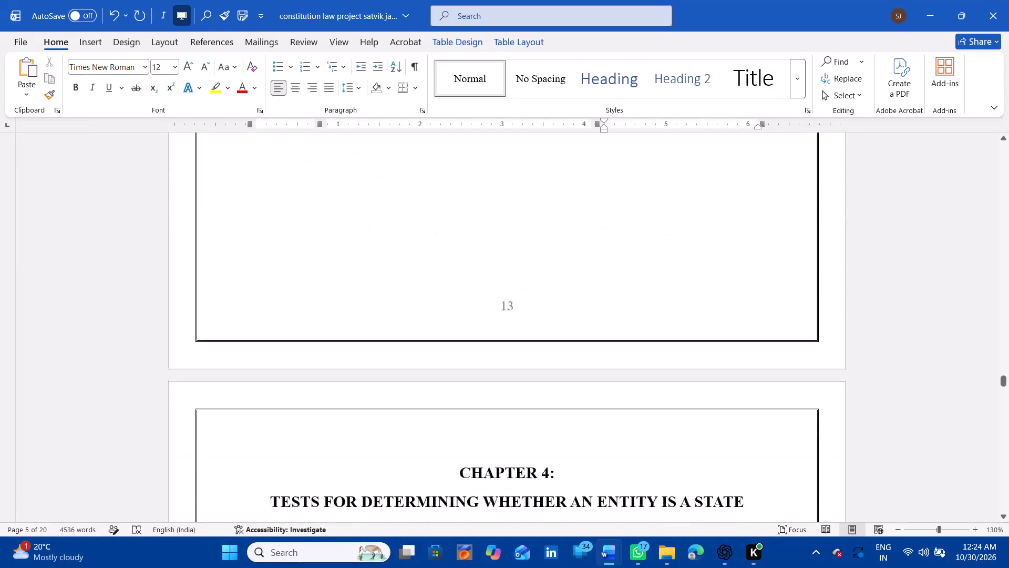
scroll(663, 421, down, 15)
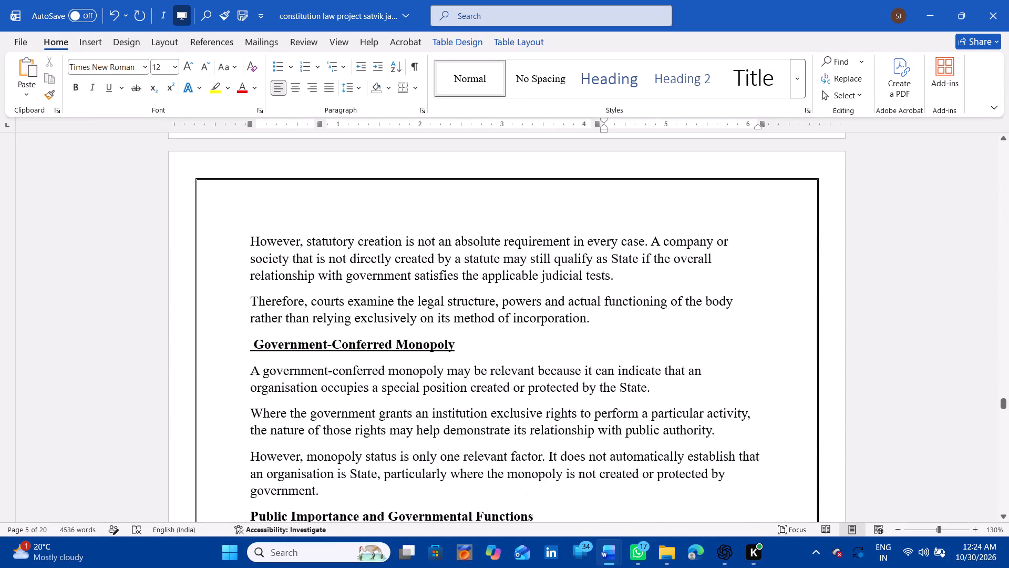
scroll(663, 421, down, 7)
scroll(663, 421, up, 1)
scroll(663, 421, down, 3)
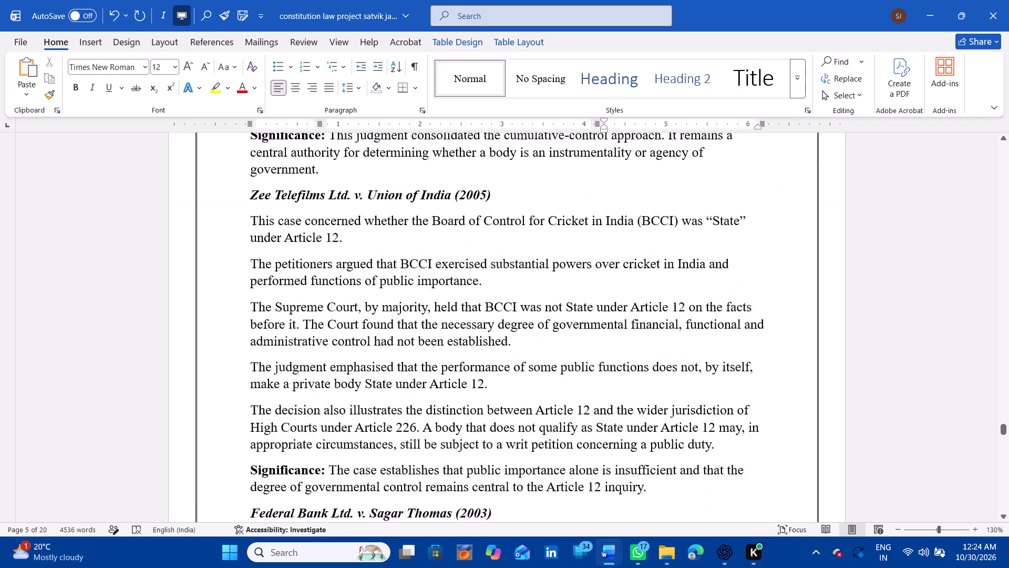
scroll(663, 421, down, 8)
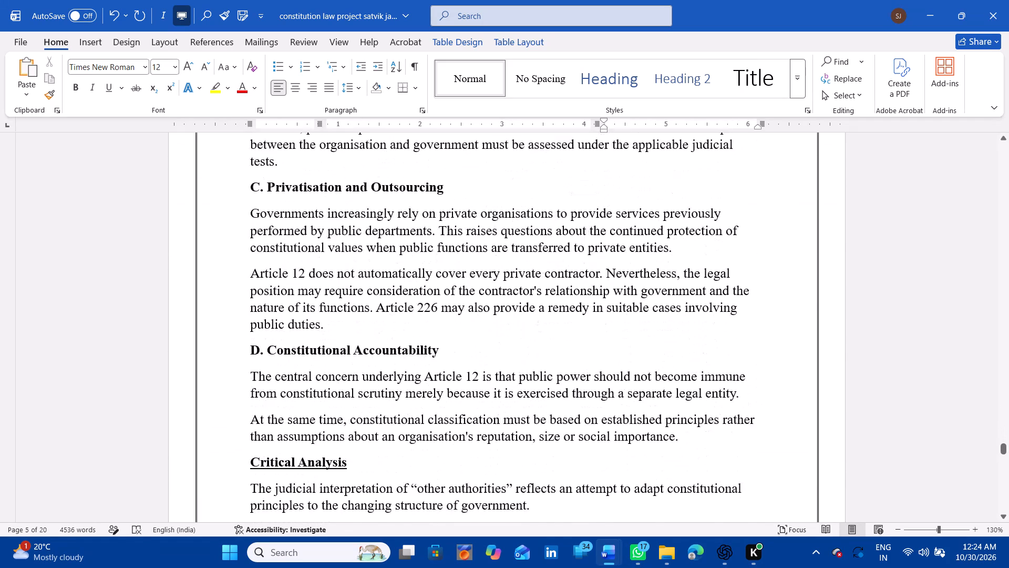
scroll(663, 421, down, 13)
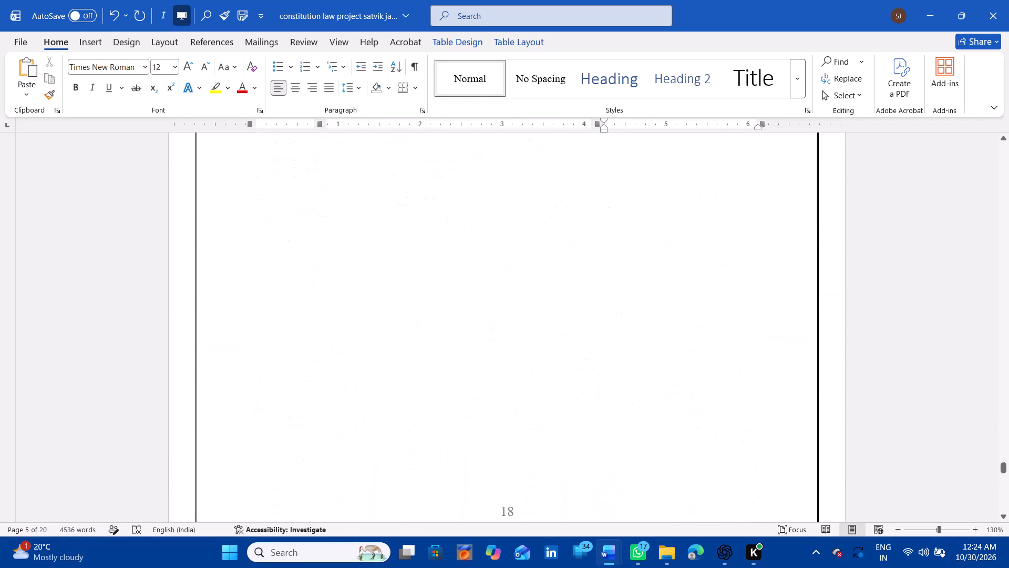
scroll(663, 421, down, 2)
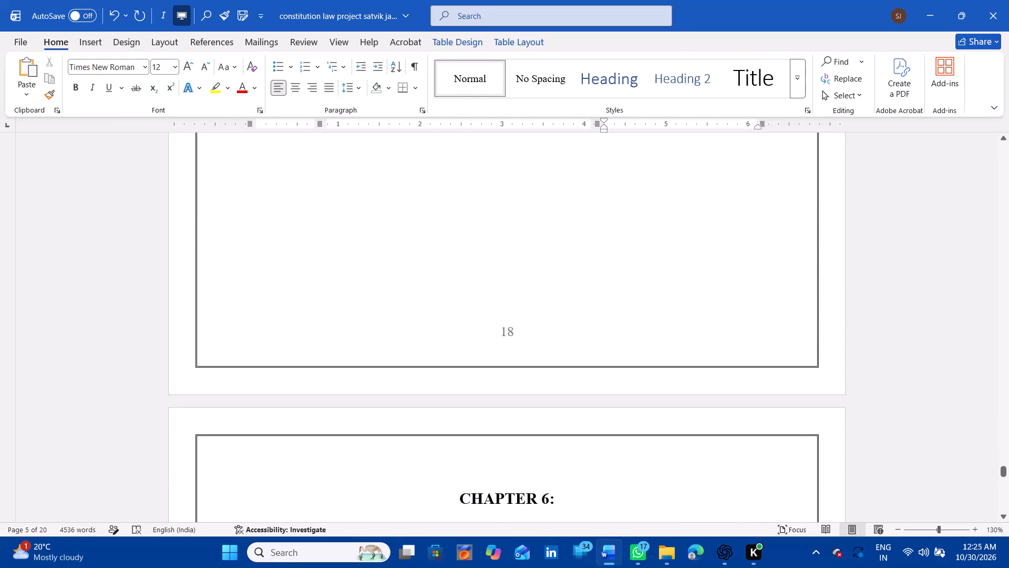
scroll(663, 421, up, 20)
scroll(663, 421, up, 20)
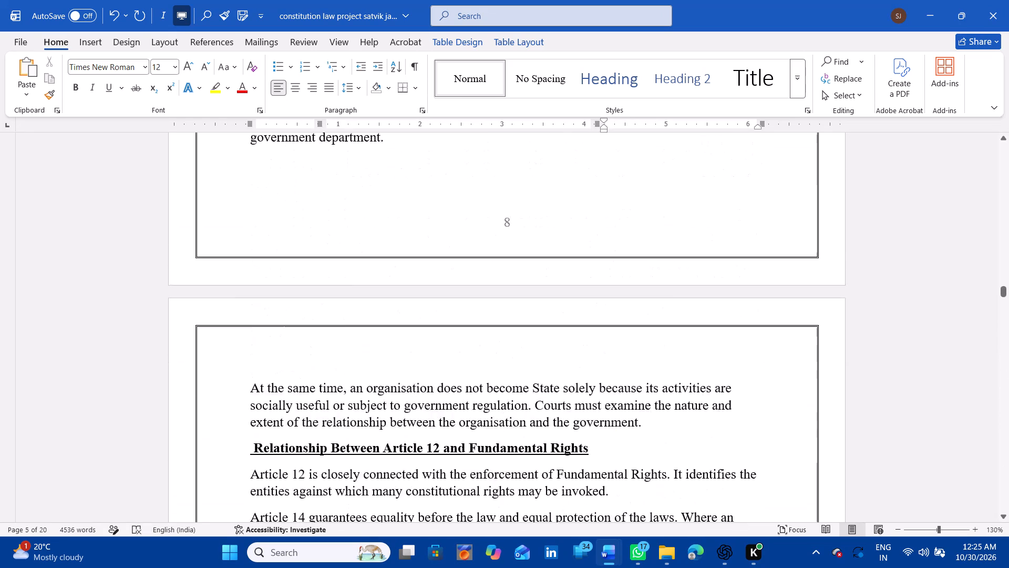
scroll(663, 421, up, 17)
scroll(663, 421, down, 9)
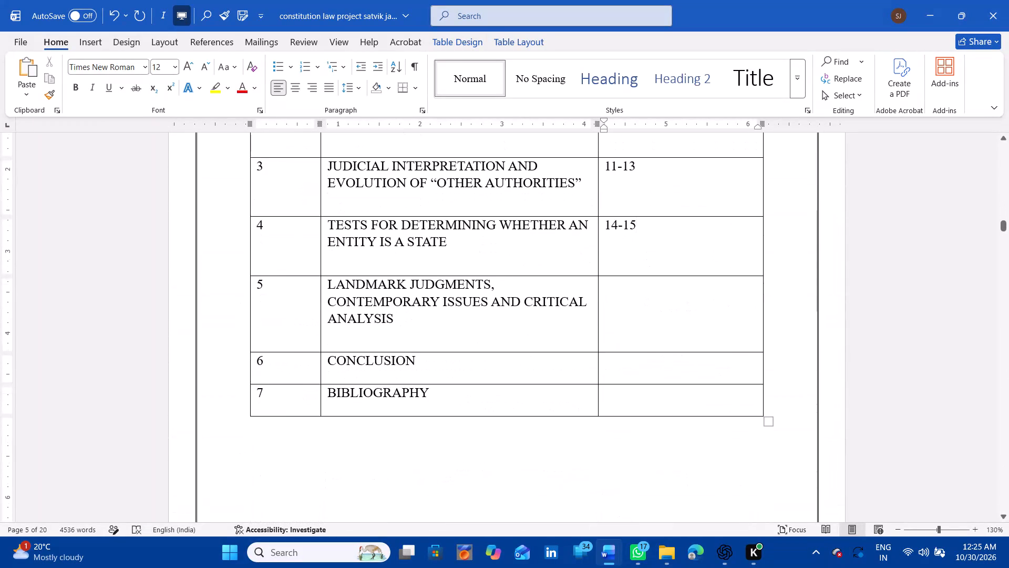
click(631, 310)
text(16)
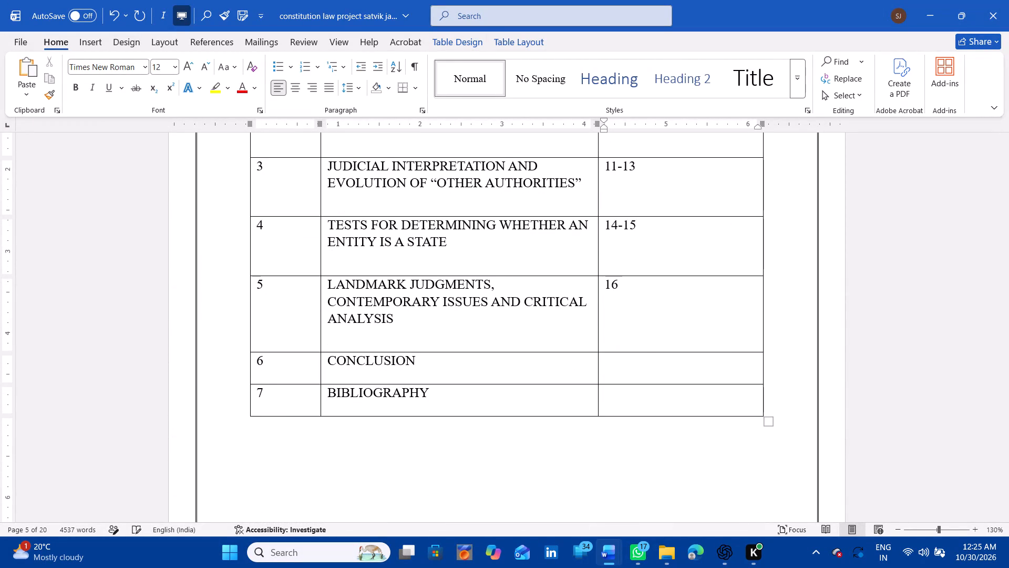
text(-18)
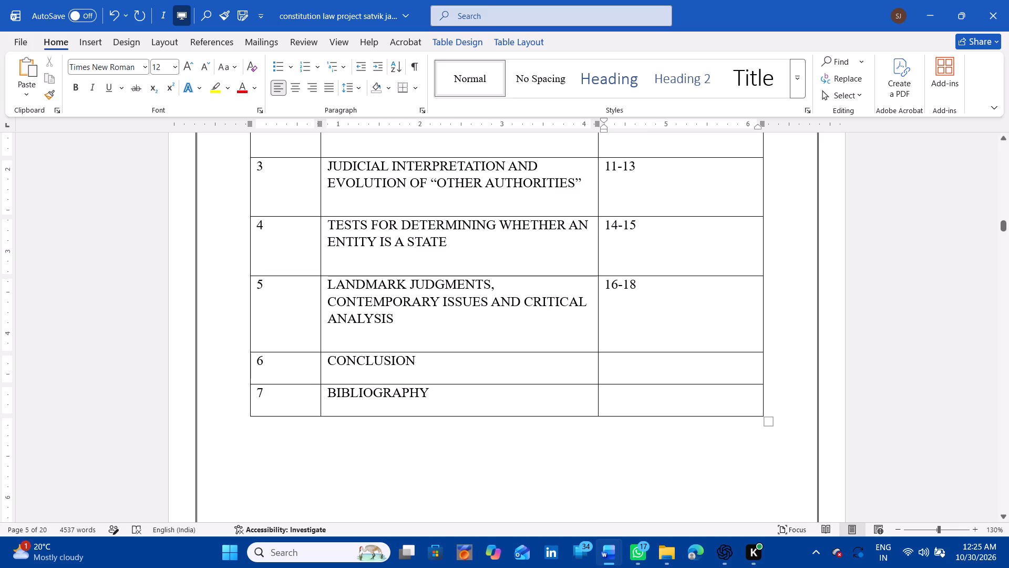
Enter page numbers 19 for CONCLUSION and 20 for BIBLIOGRAPHY in the table of content.
click(630, 370)
text(19)
click(635, 409)
text(20)
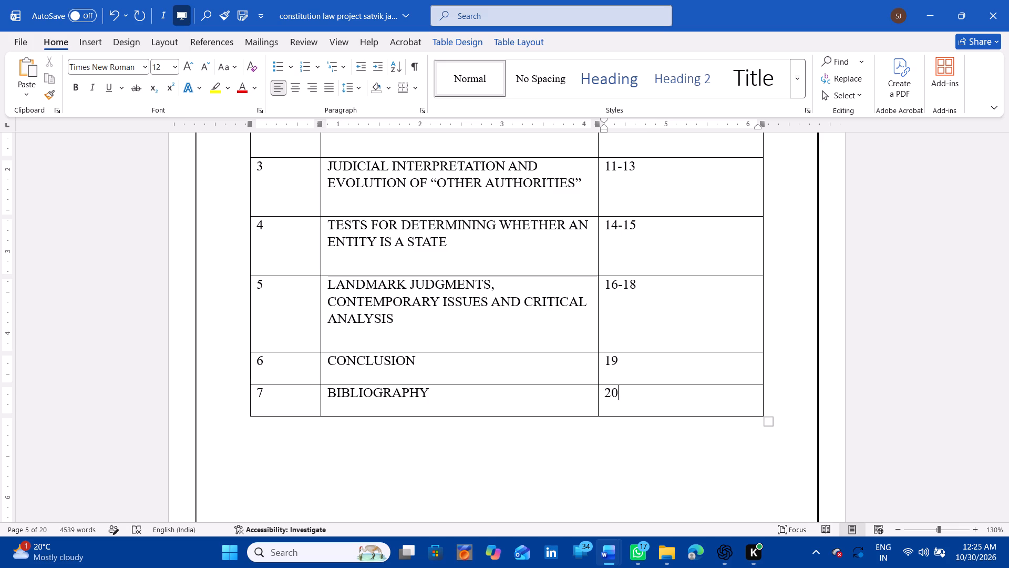
Review the filled-in table of content and the bibliography page at the end of the document.
scroll(635, 409, up, 4)
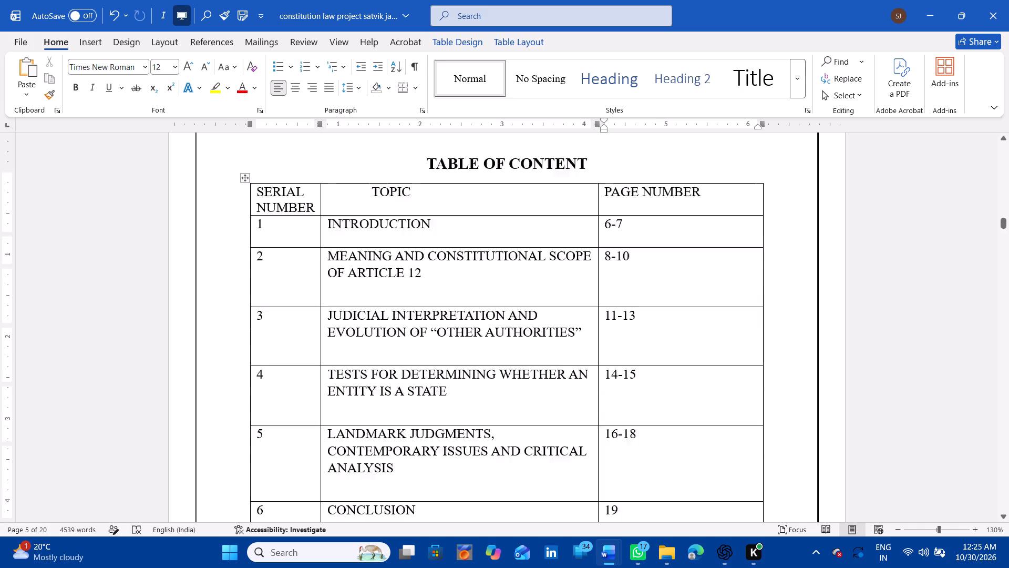
scroll(635, 409, up, 1)
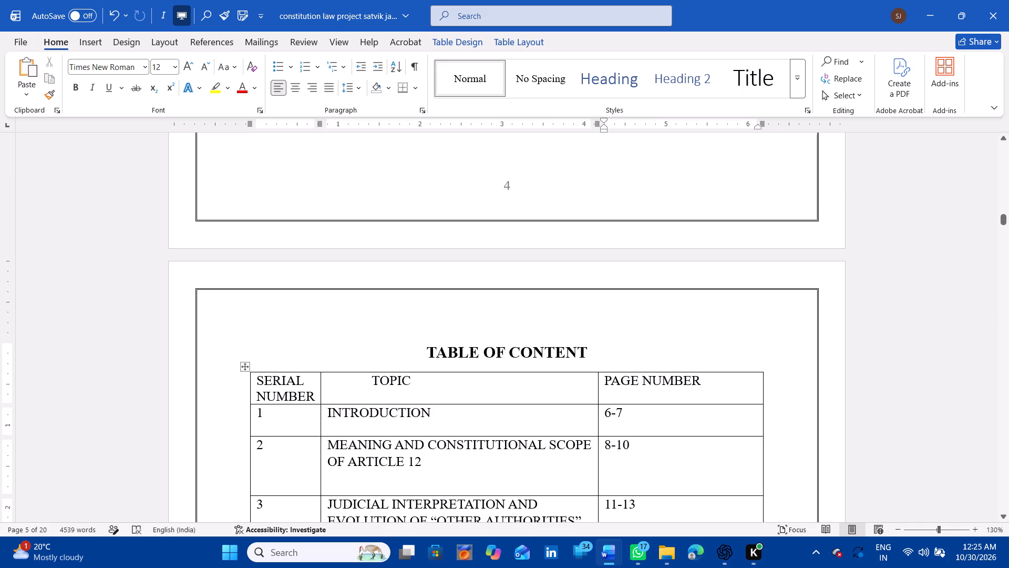
scroll(635, 409, up, 1)
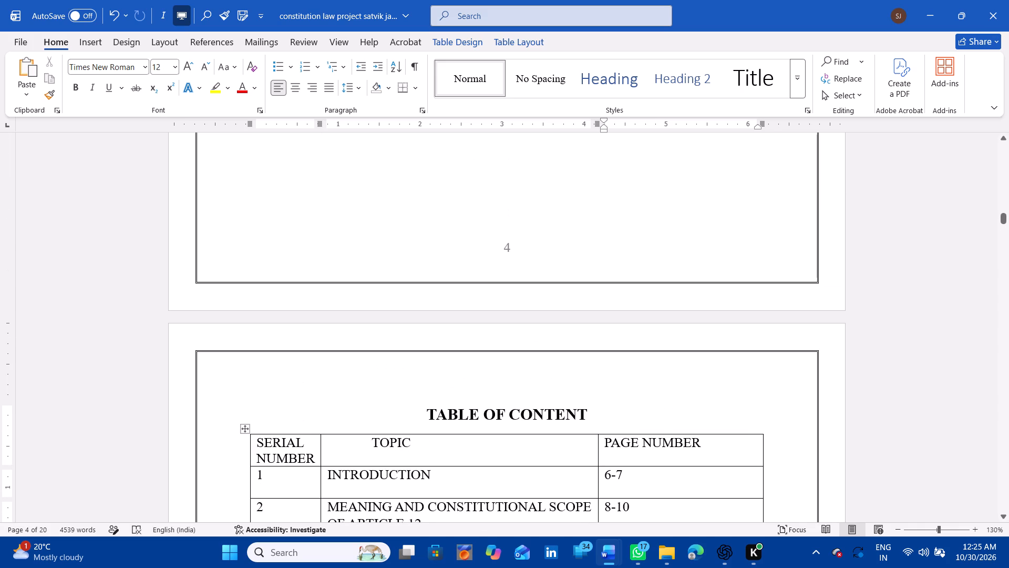
drag(1004, 215, 1000, 529)
scroll(739, 457, up, 2)
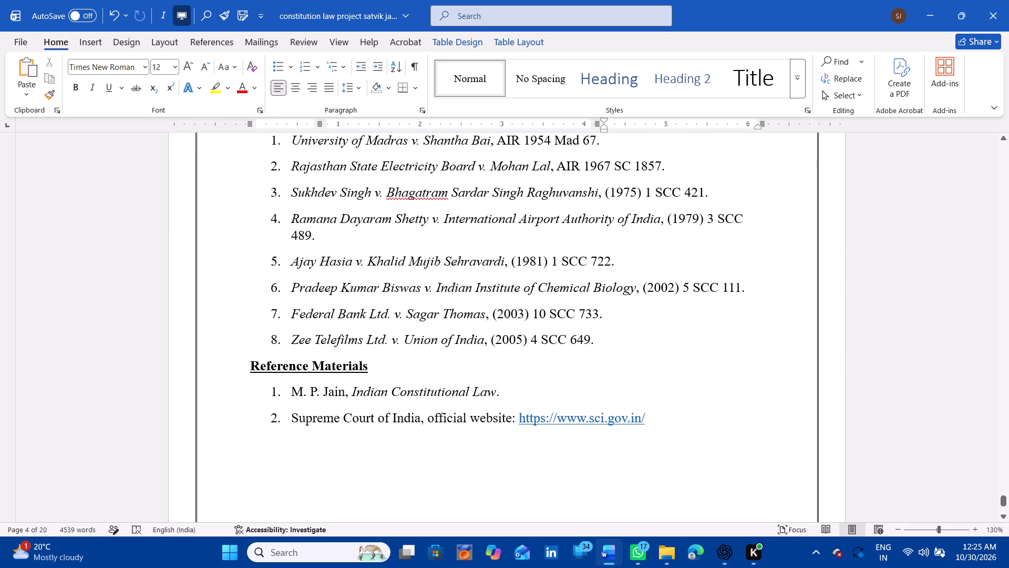
scroll(739, 457, up, 2)
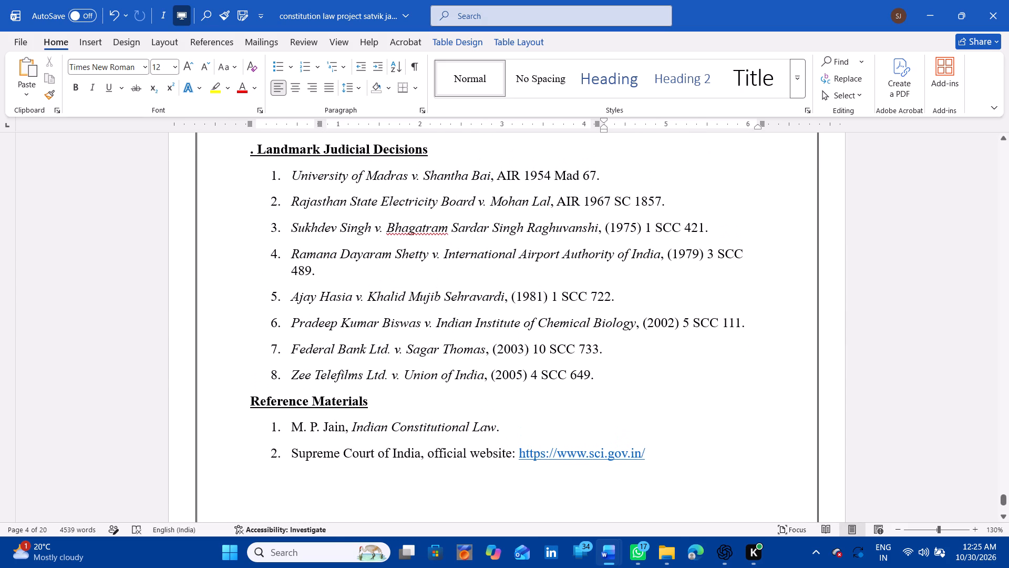
scroll(739, 457, up, 3)
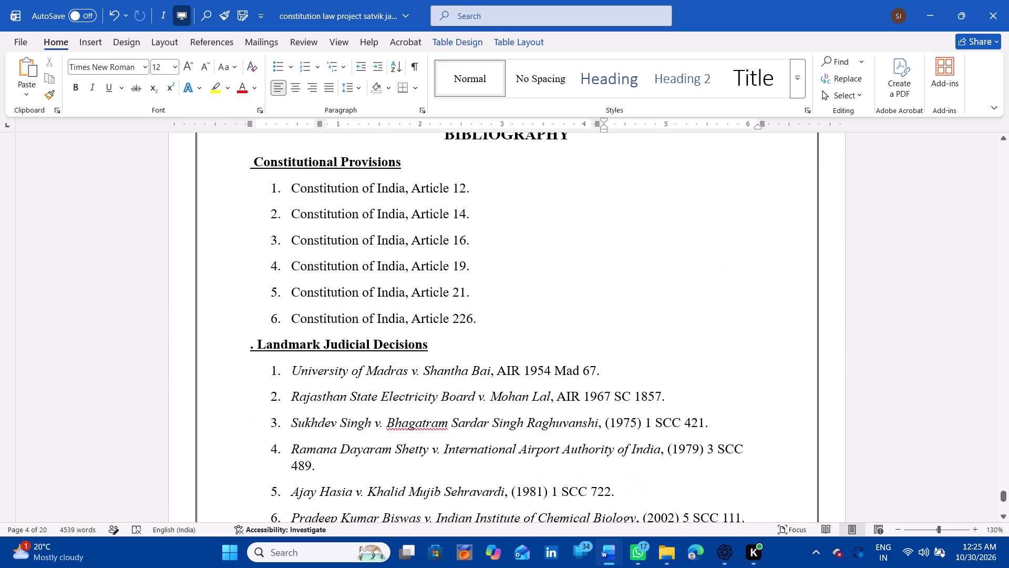
scroll(739, 457, up, 1)
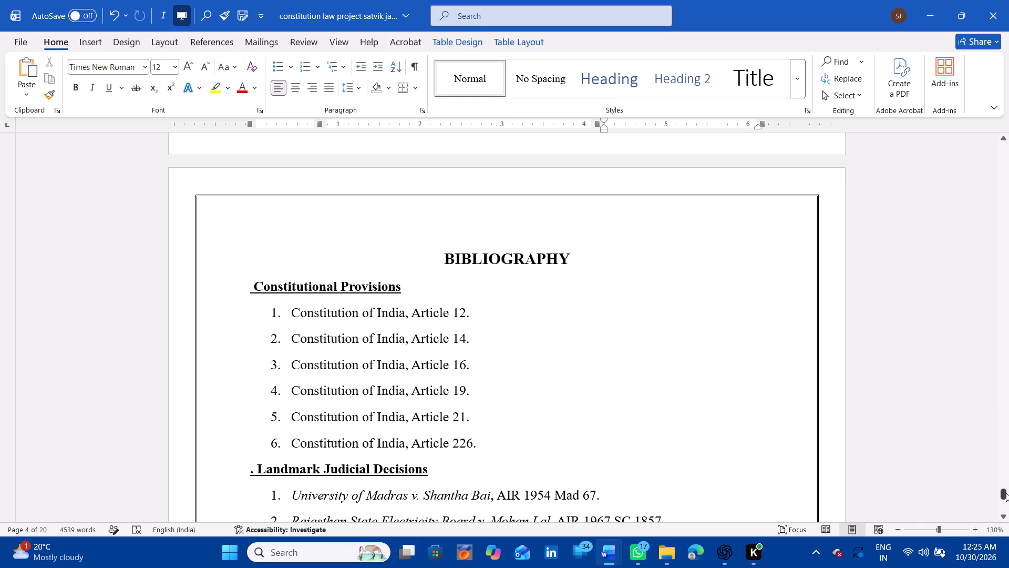
Insert a space after the opening quotation mark before OTHER AUTHORITIES in the cover page title.
drag(1006, 493, 918, 140)
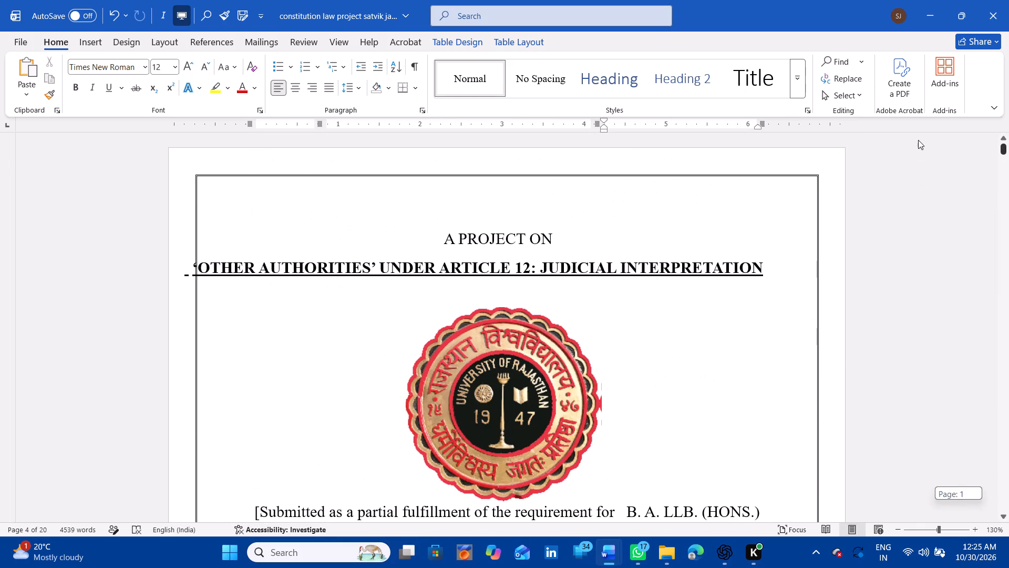
drag(918, 140, 919, 138)
click(198, 279)
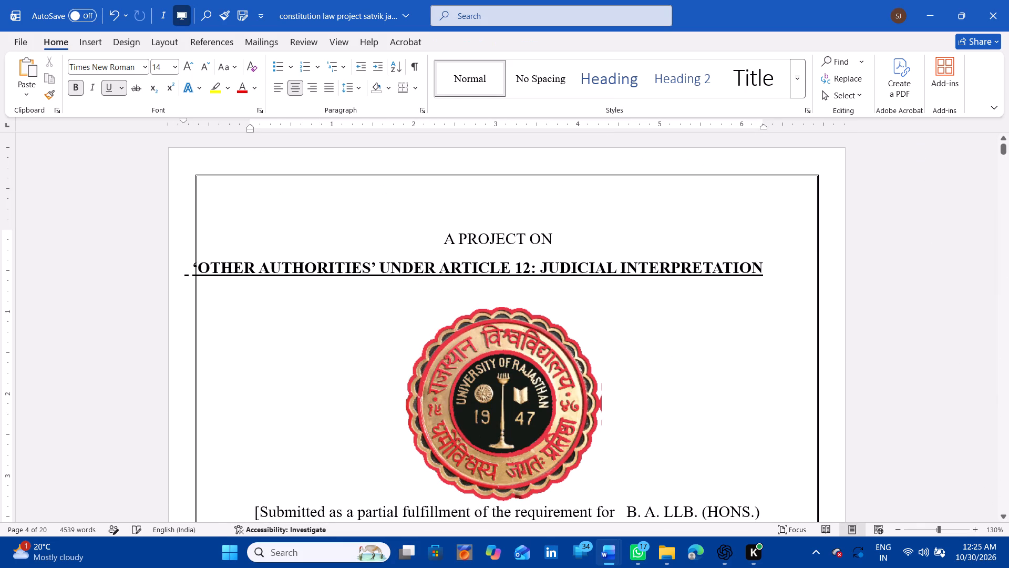
key(space)
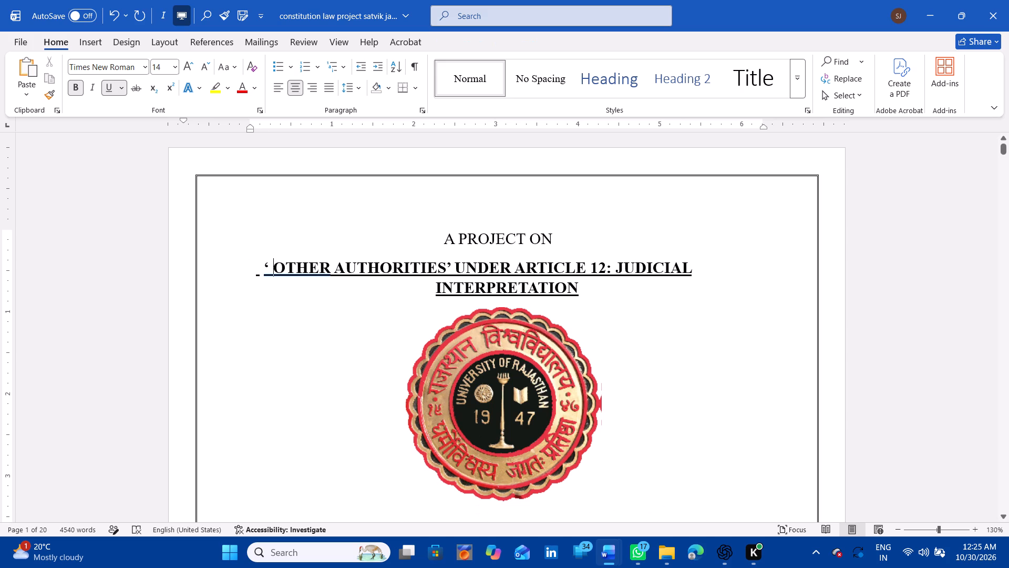
Move the first-line indent of the cover page title inward, closer to the page's text margin.
click(265, 321)
click(690, 266)
click(683, 269)
drag(641, 121, 421, 115)
drag(421, 115, 414, 115)
drag(182, 120, 189, 119)
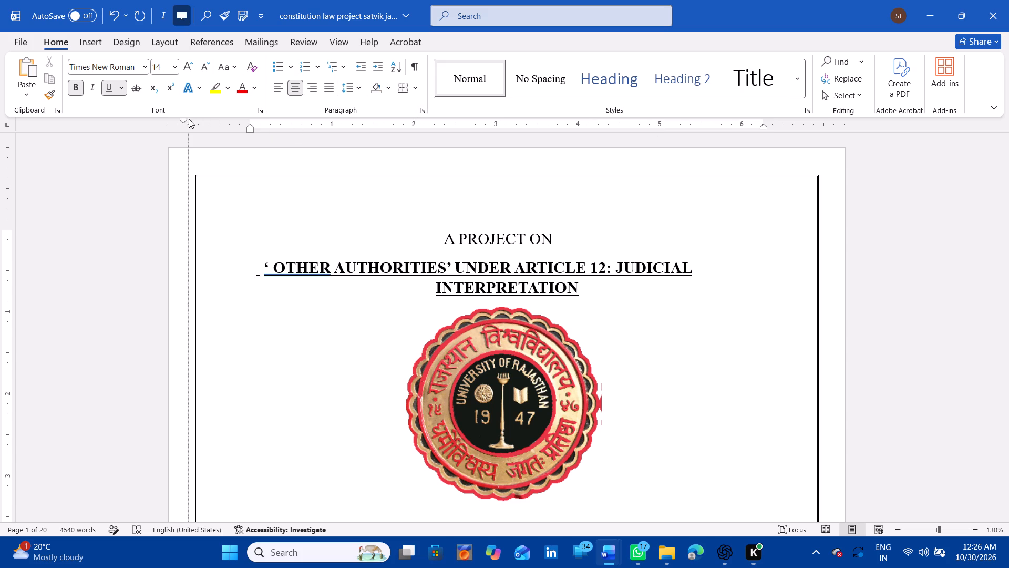
Fine-tune the cover page title's first-line indent to about 0.25 inch outside the page's left text margin so its first line sits more centrally.
drag(189, 119, 233, 116)
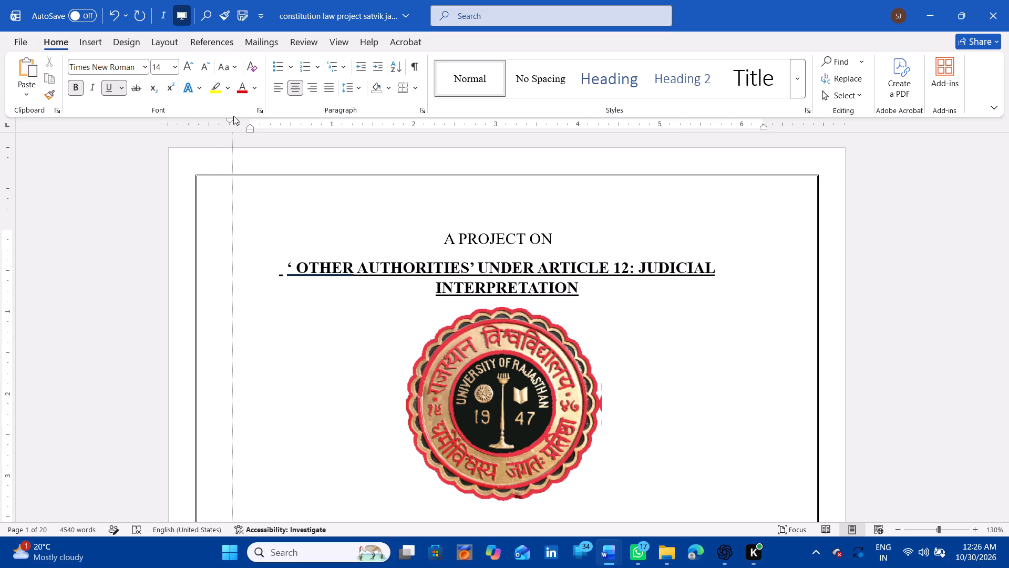
drag(233, 116, 227, 115)
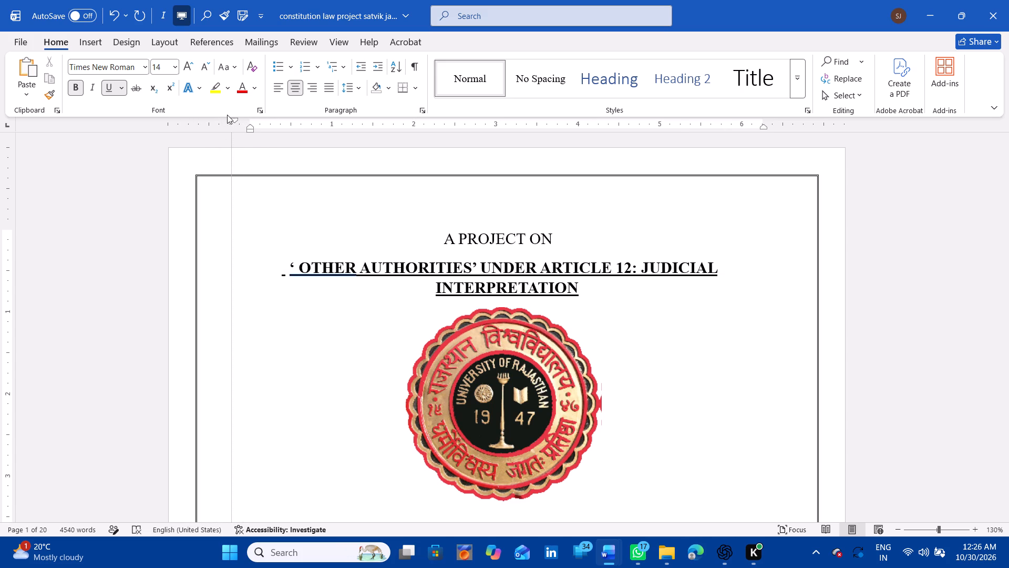
drag(227, 115, 229, 114)
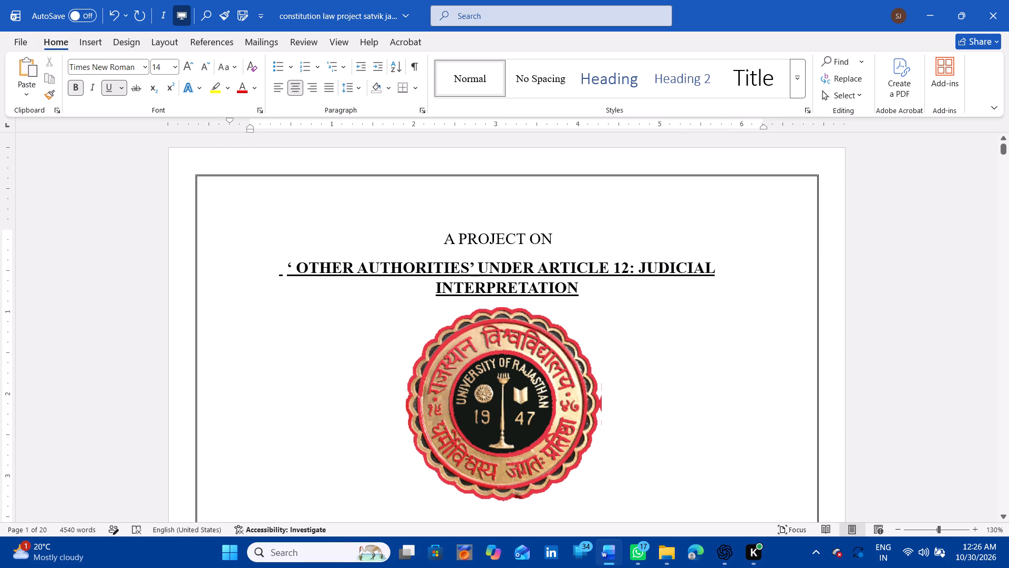
Review the rest of the cover page and the certificate, declaration and acknowledgement pages that follow it.
scroll(380, 337, down, 1)
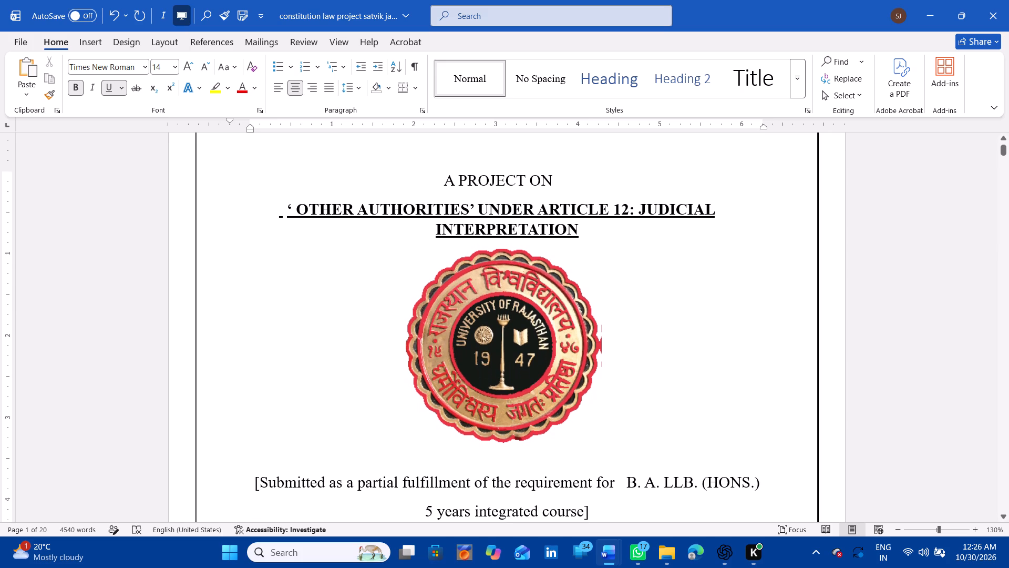
scroll(380, 337, down, 4)
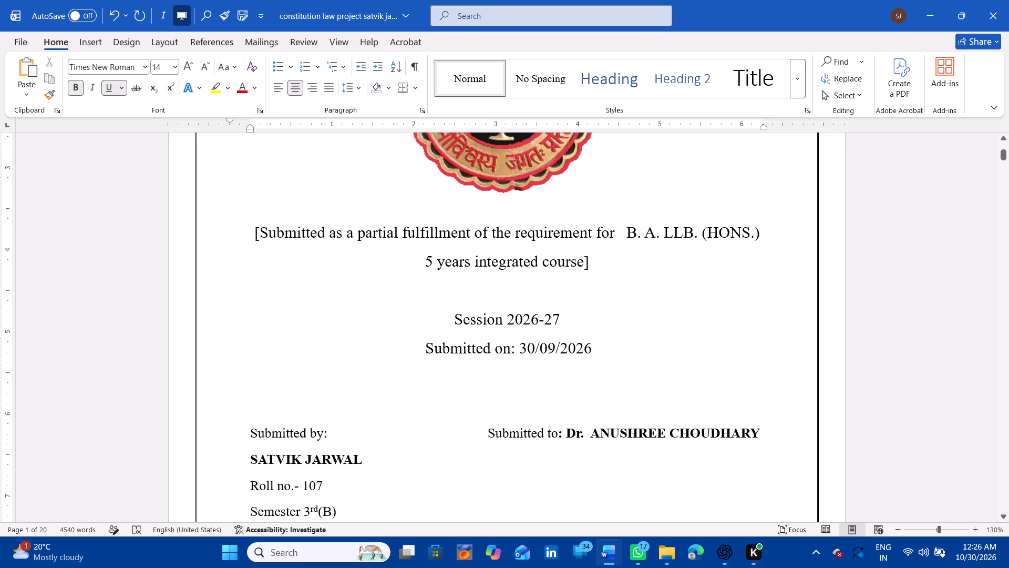
scroll(380, 337, down, 6)
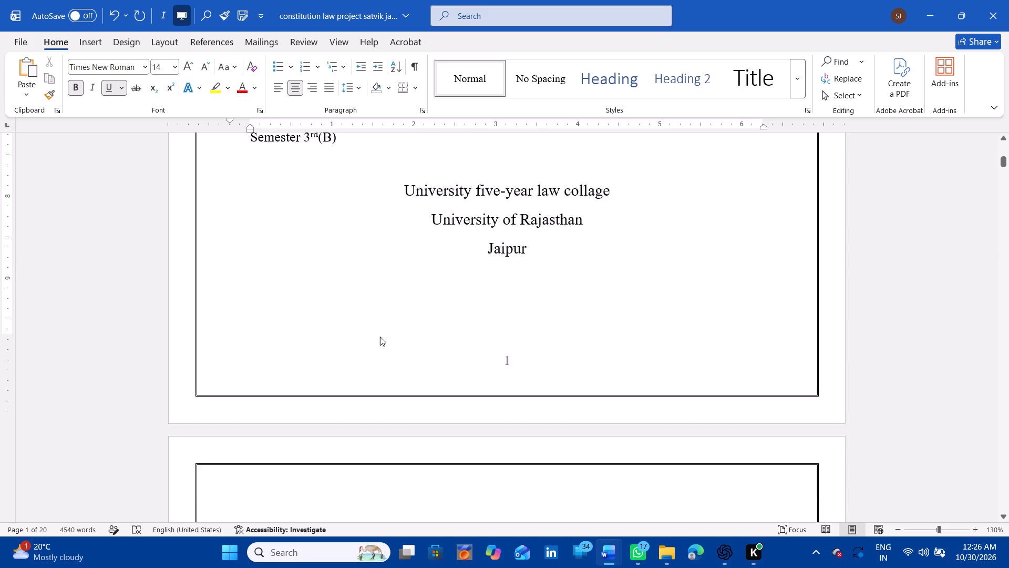
scroll(380, 337, down, 5)
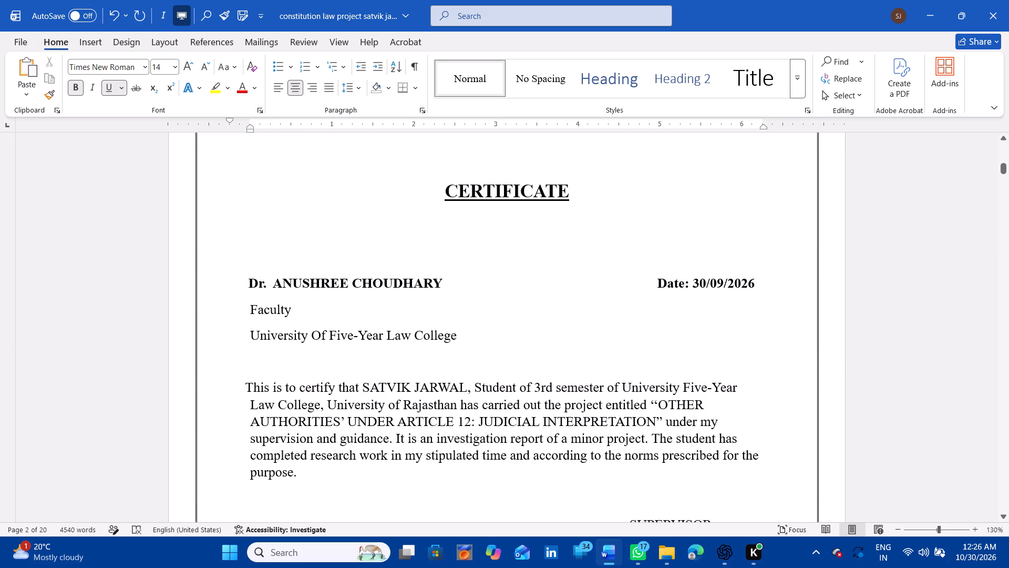
scroll(380, 337, down, 3)
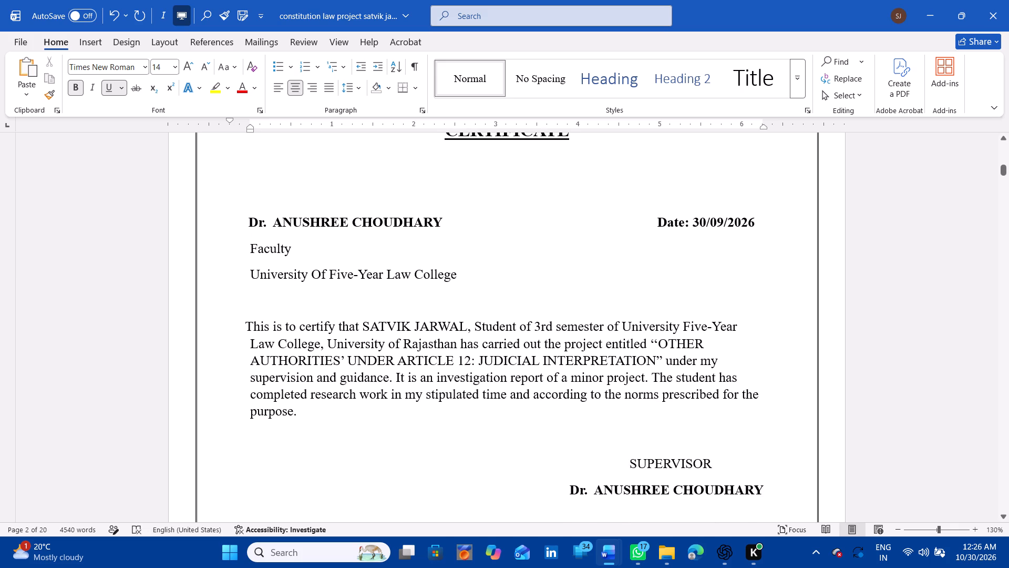
scroll(380, 337, down, 7)
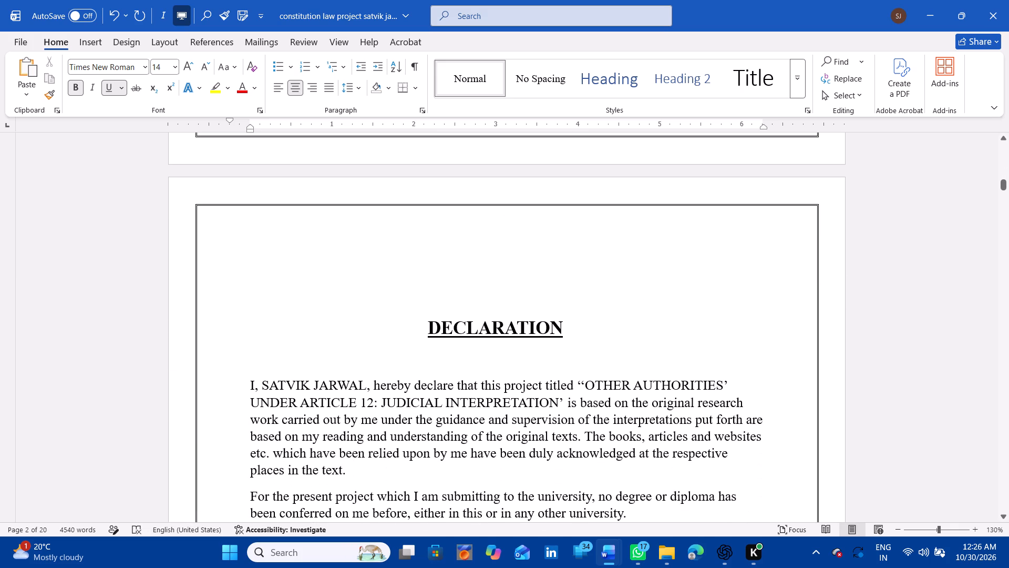
scroll(380, 337, down, 7)
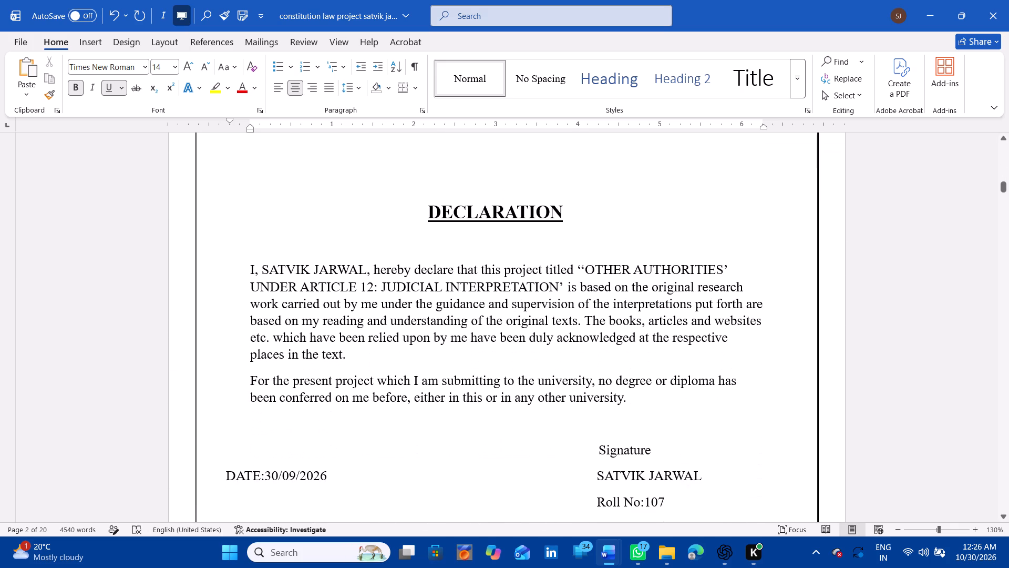
scroll(380, 337, down, 8)
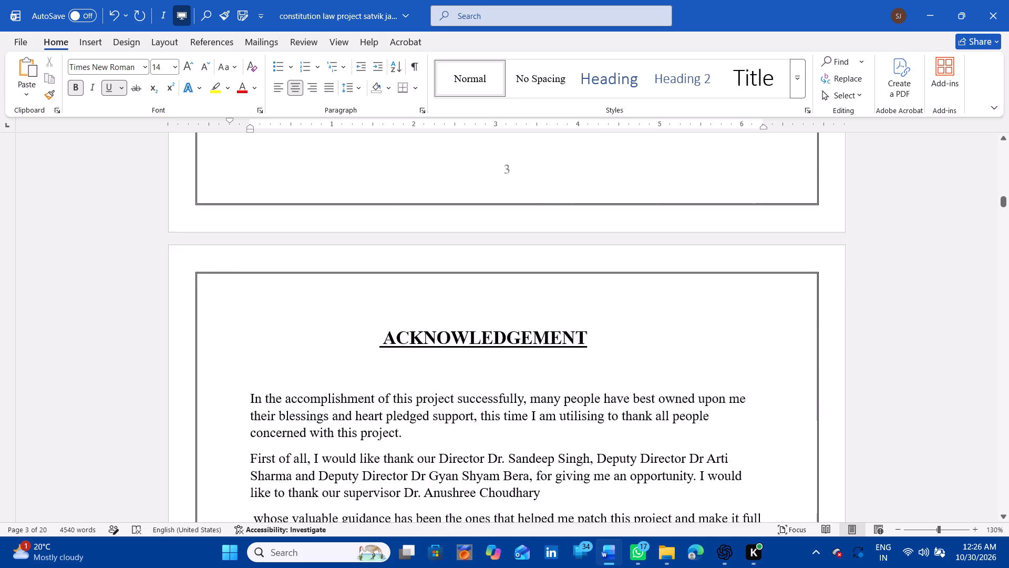
scroll(380, 337, down, 7)
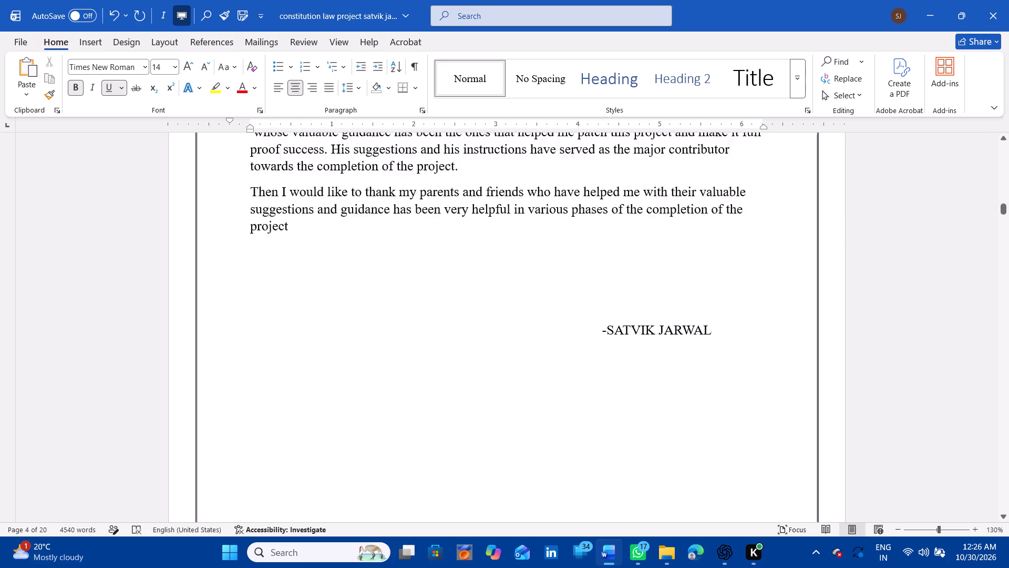
scroll(380, 337, down, 10)
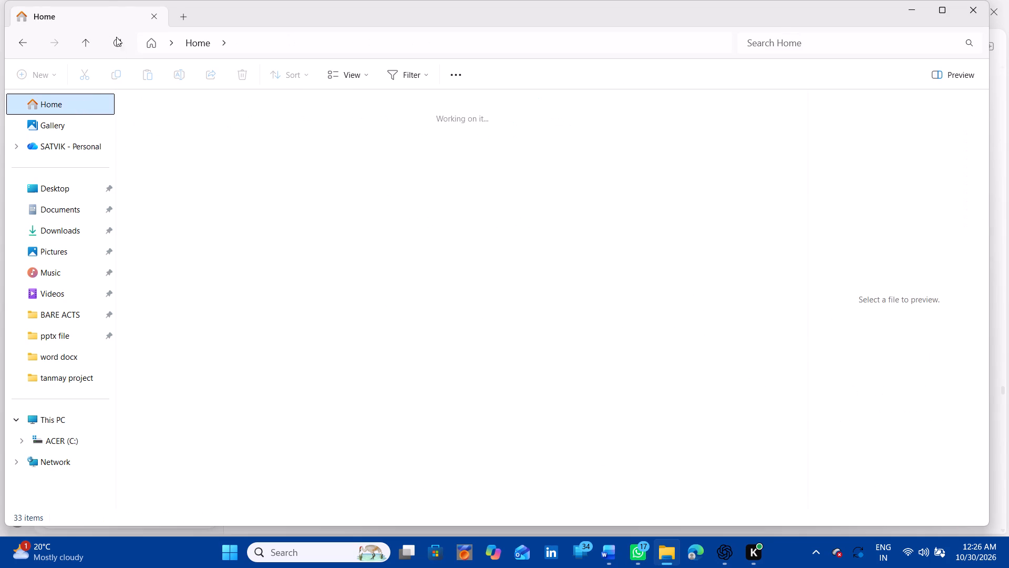
click(119, 43)
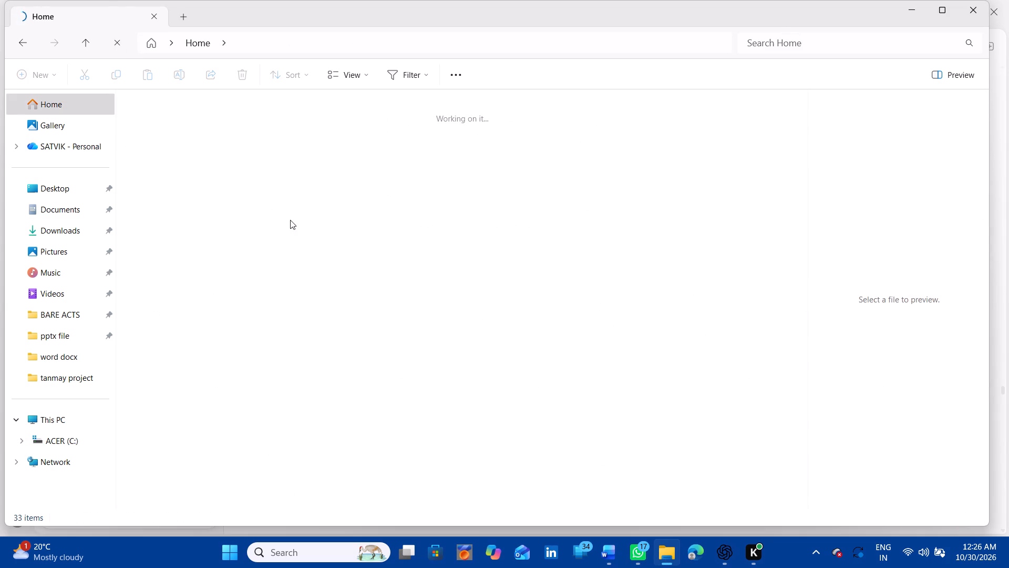
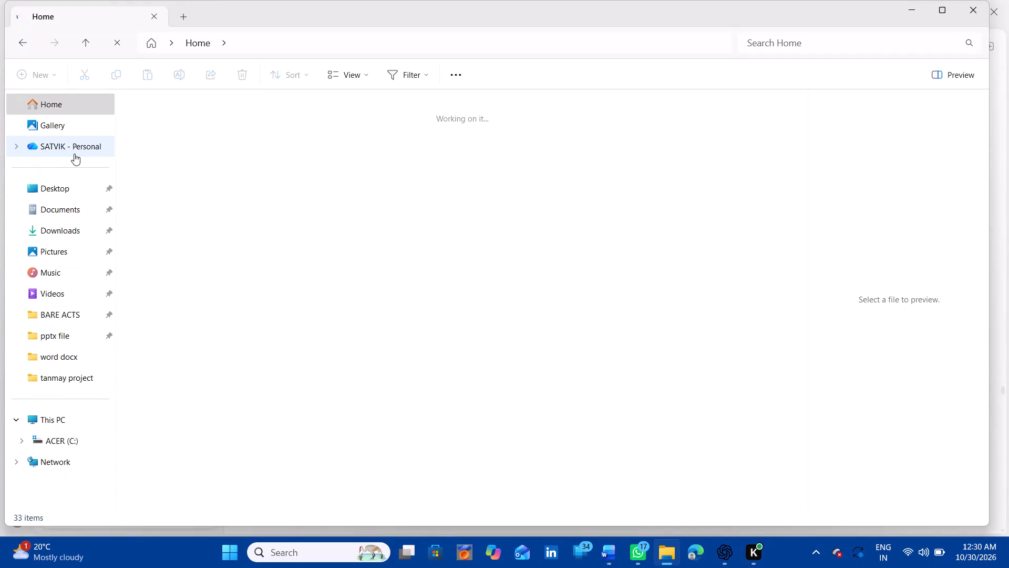
Look through the personal cloud storage folder and the Desktop folder for the saved project file, and return to Home.
click(74, 154)
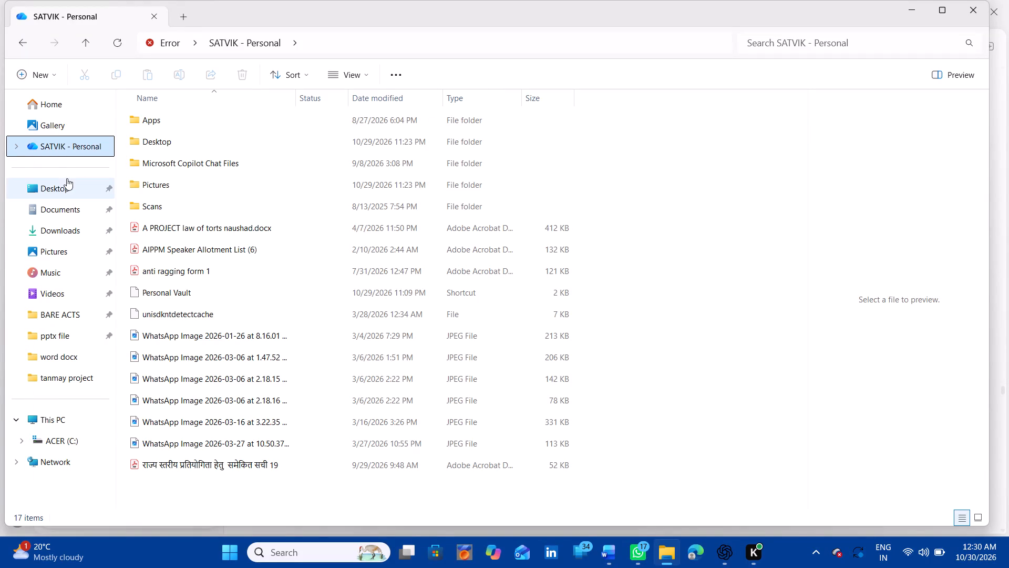
click(71, 186)
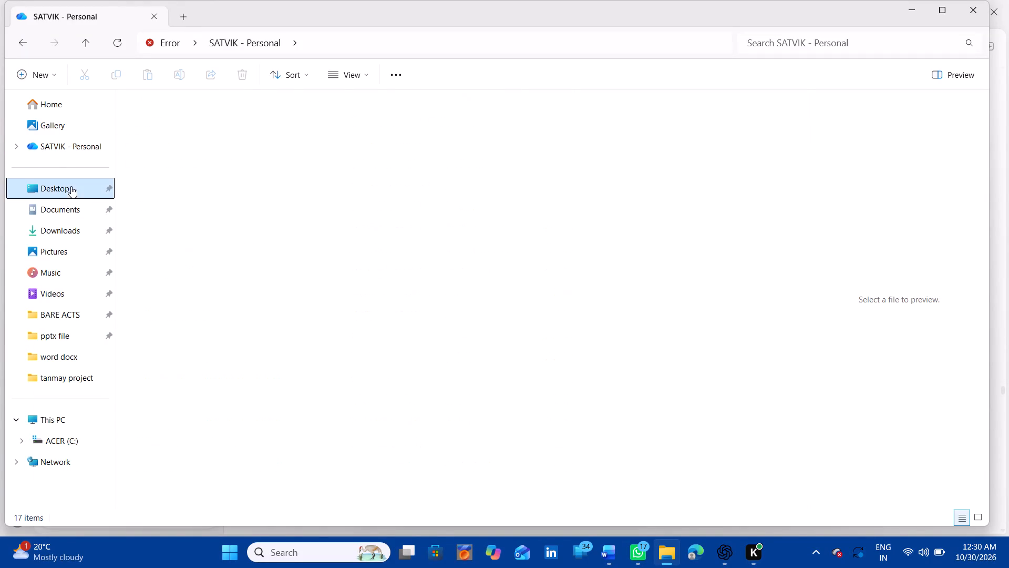
click(68, 139)
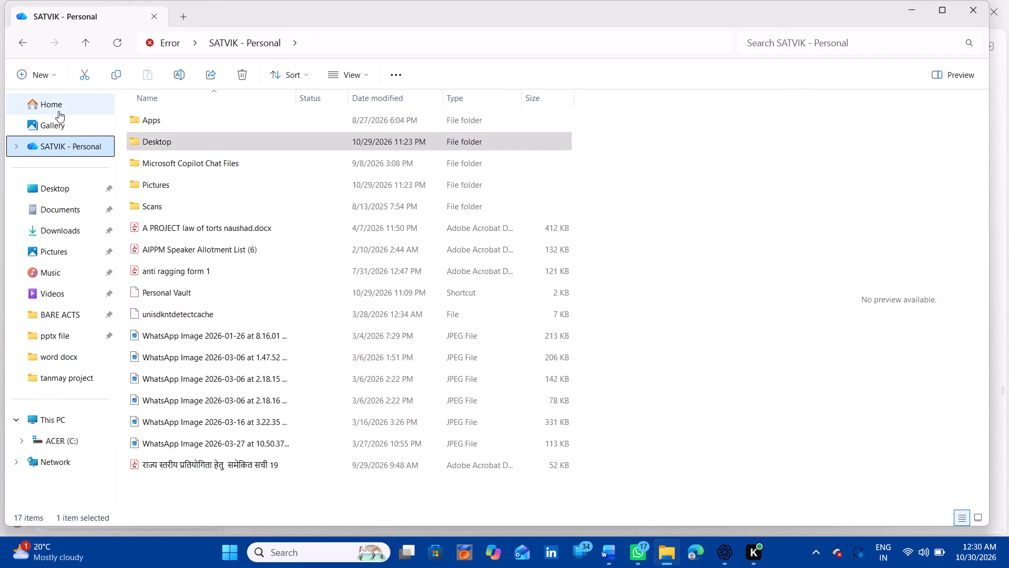
click(59, 111)
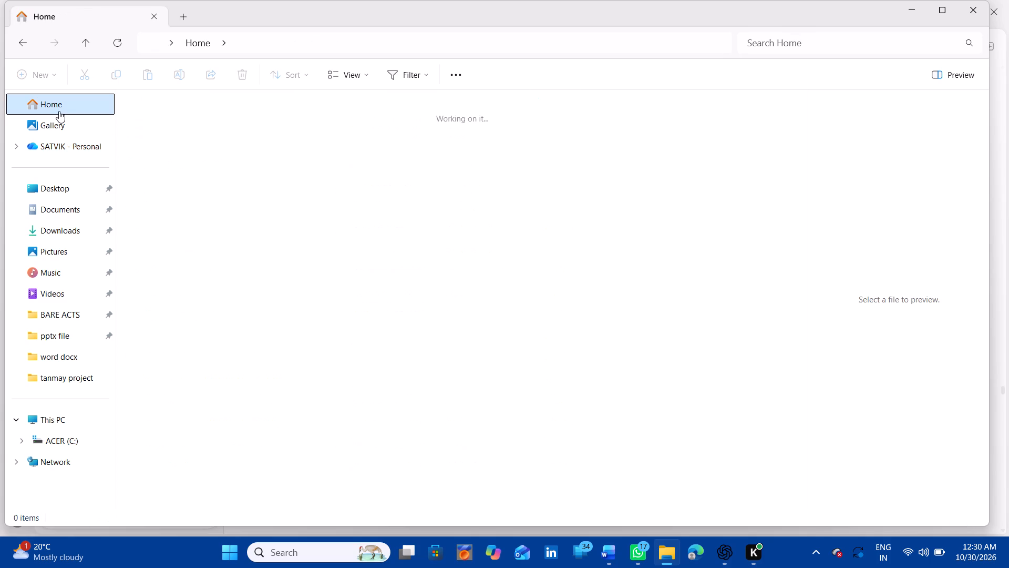
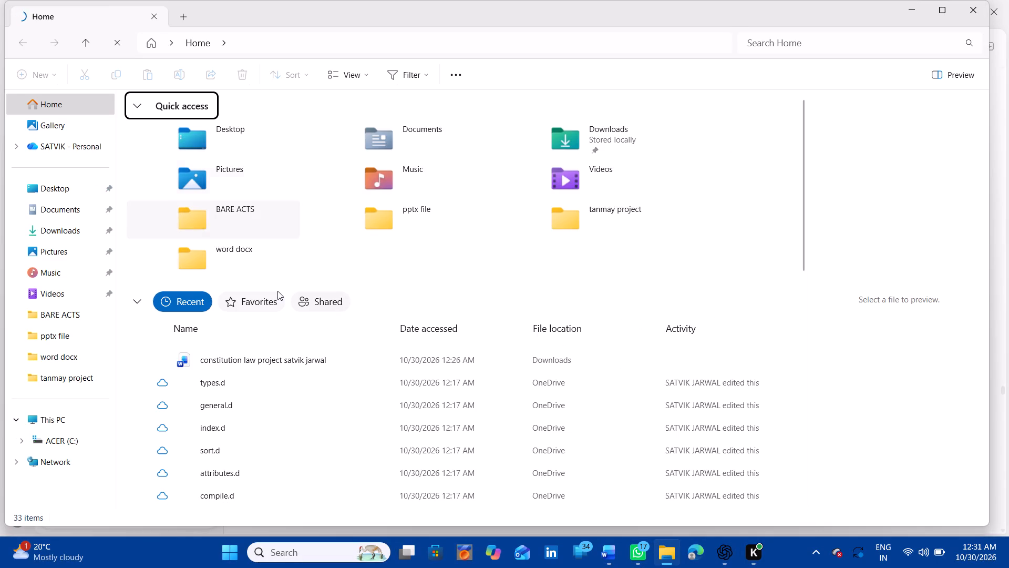
Select the saved constitution law project document among the recent files to show its preview.
drag(299, 366, 382, 440)
drag(382, 440, 199, 353)
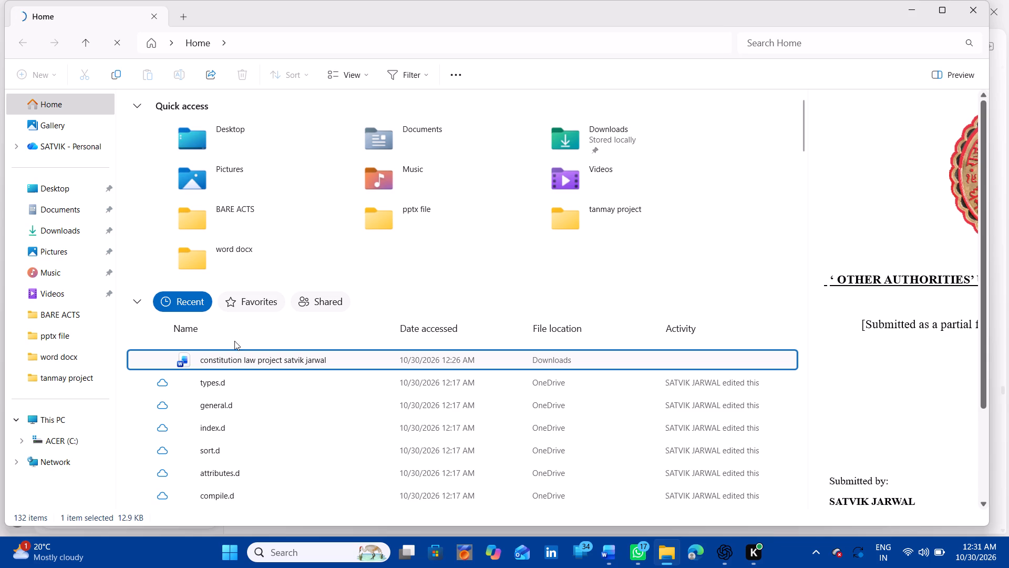